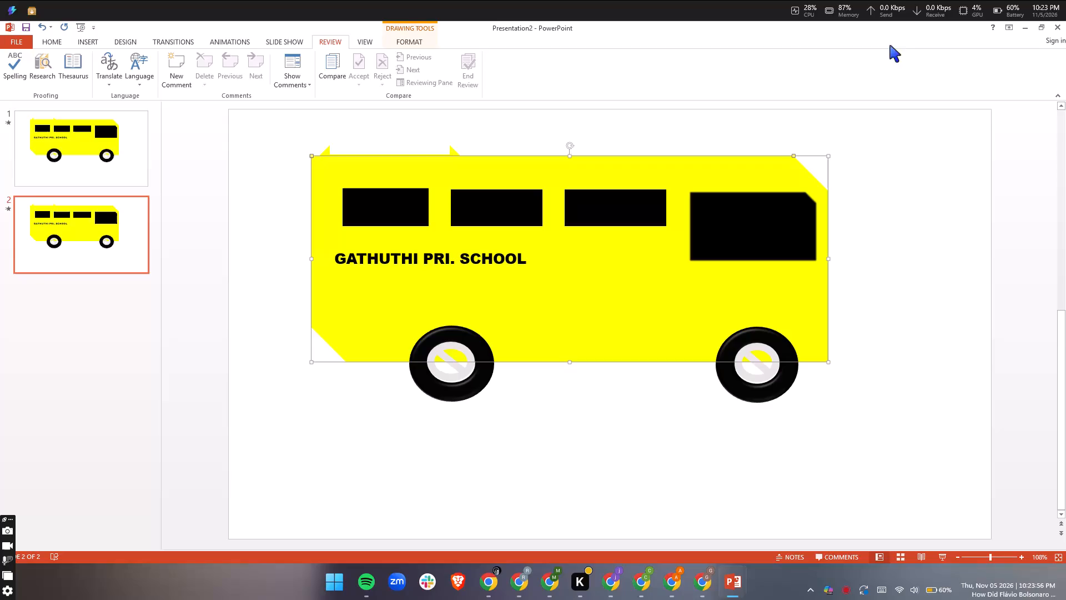
Add the Complementary Color emphasis animation to all the bus shapes on slide 2 and preview it.
{"action": "left_click", "coordinate": [475, 74]}
{"action": "left_click", "coordinate": [425, 234]}
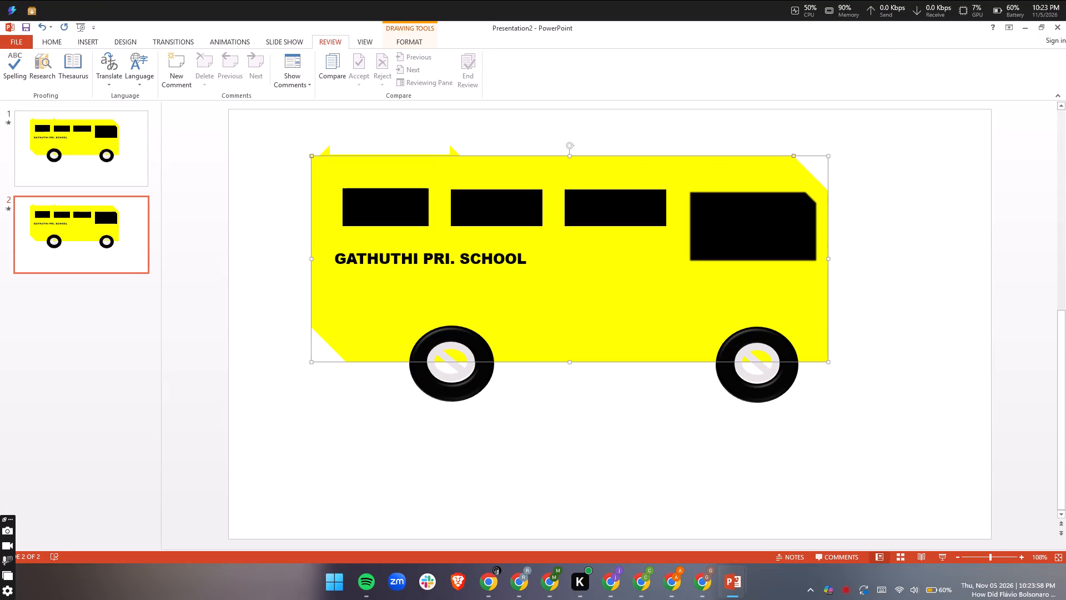
{"action": "key", "text": "ctrl+a"}
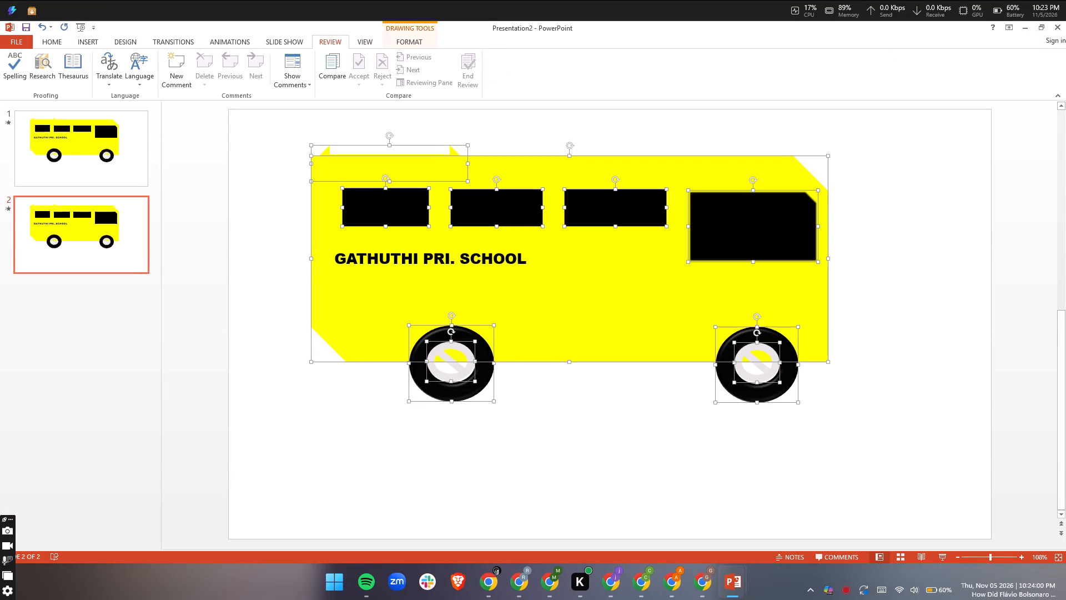
{"action": "left_click", "coordinate": [135, 43]}
{"action": "left_click", "coordinate": [232, 37]}
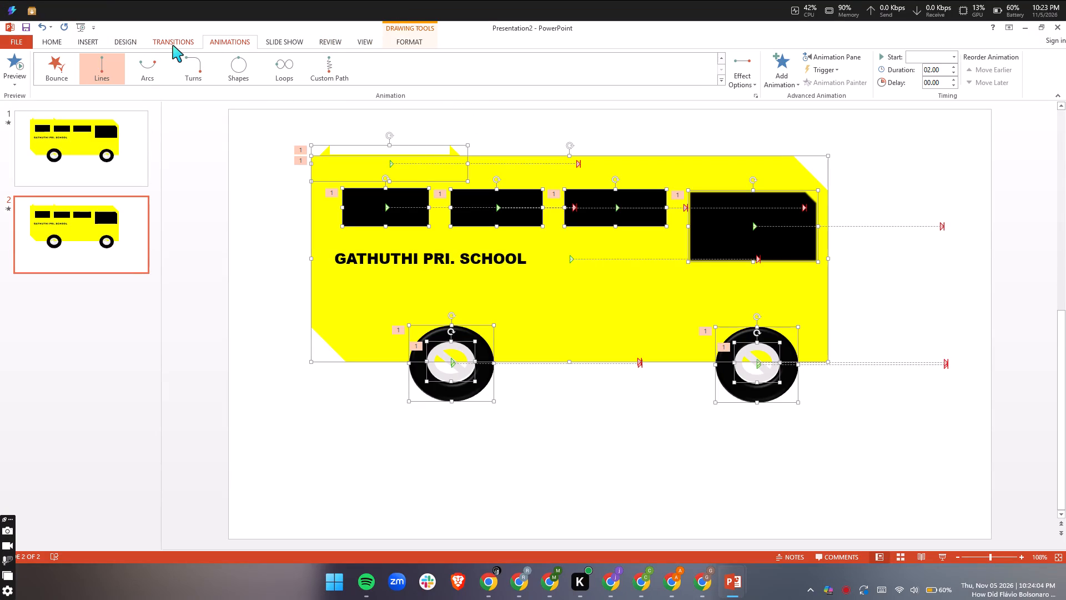
{"action": "left_click", "coordinate": [173, 46]}
{"action": "left_click", "coordinate": [209, 45]}
{"action": "left_click", "coordinate": [722, 81]}
{"action": "left_click", "coordinate": [782, 68]}
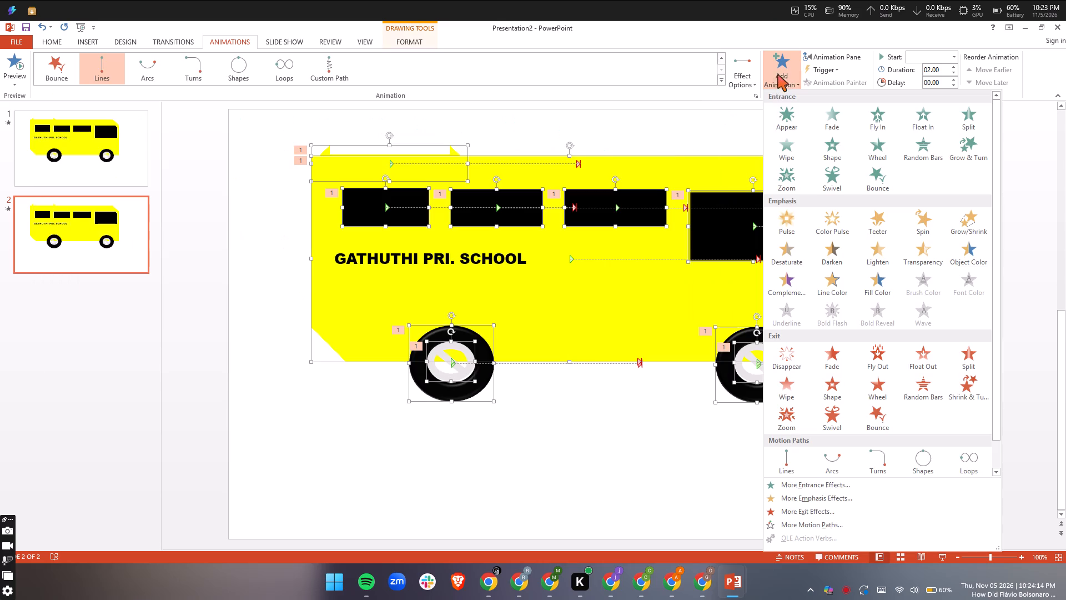
{"action": "scroll", "coordinate": [877, 327], "scroll_direction": "down", "scroll_amount": 3}
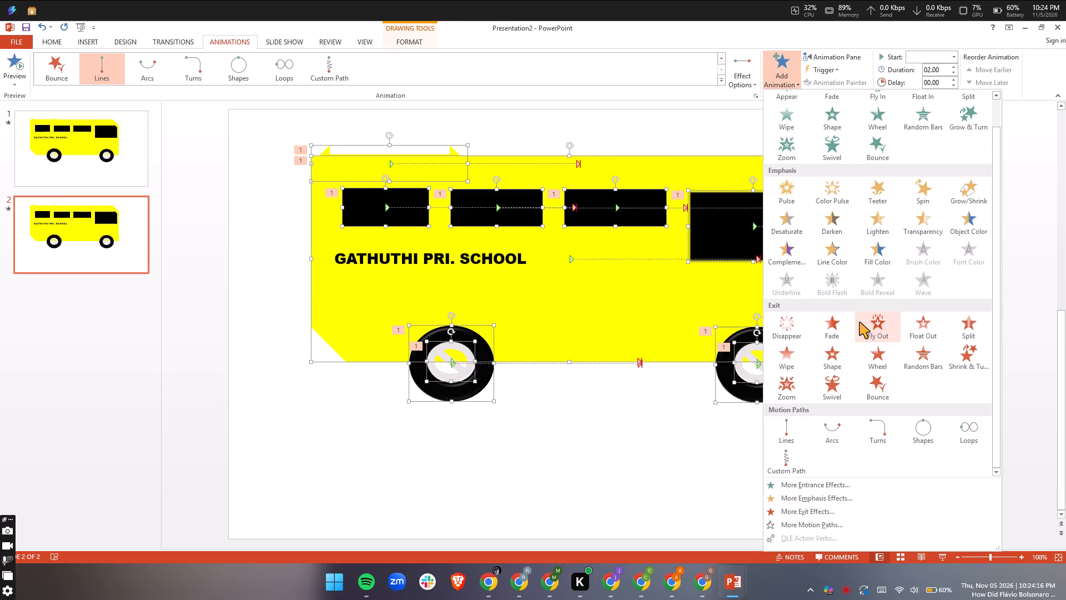
{"action": "left_click", "coordinate": [784, 263]}
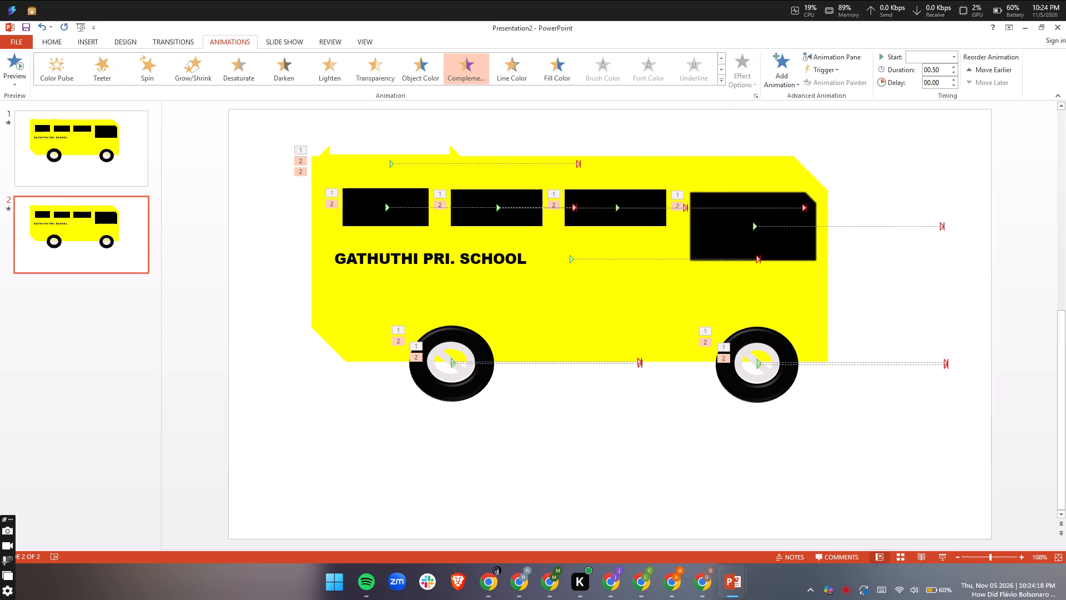
{"action": "left_click", "coordinate": [21, 69]}
Show the Animation Pane for all the bus shapes, pick Donut 9's emphasis effect, and preview the animations.
{"action": "left_click", "coordinate": [500, 300]}
{"action": "key", "text": "ctrl+a"}
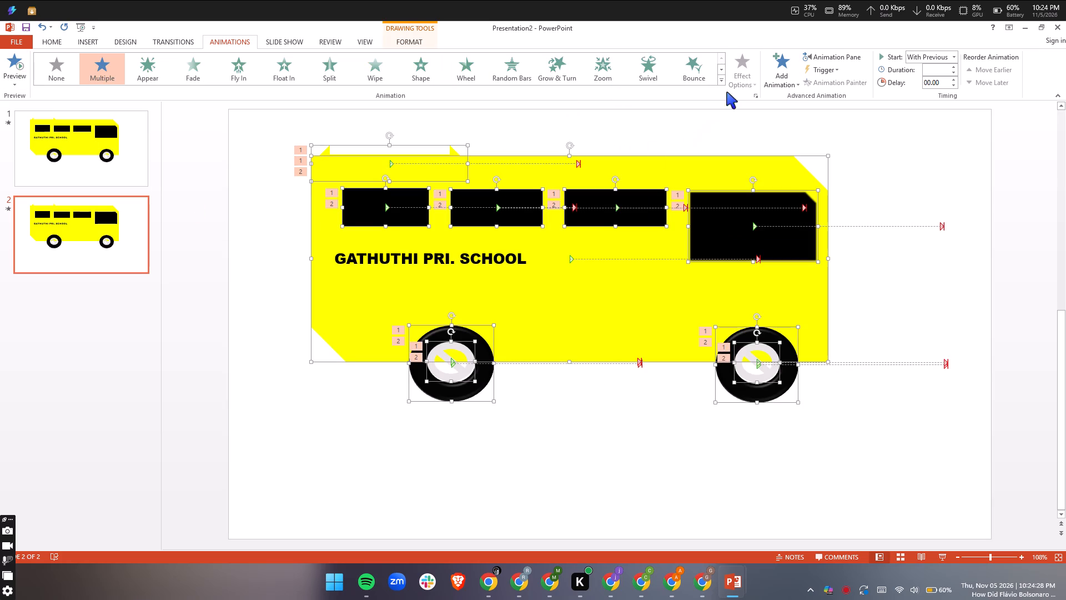
{"action": "left_click", "coordinate": [794, 88]}
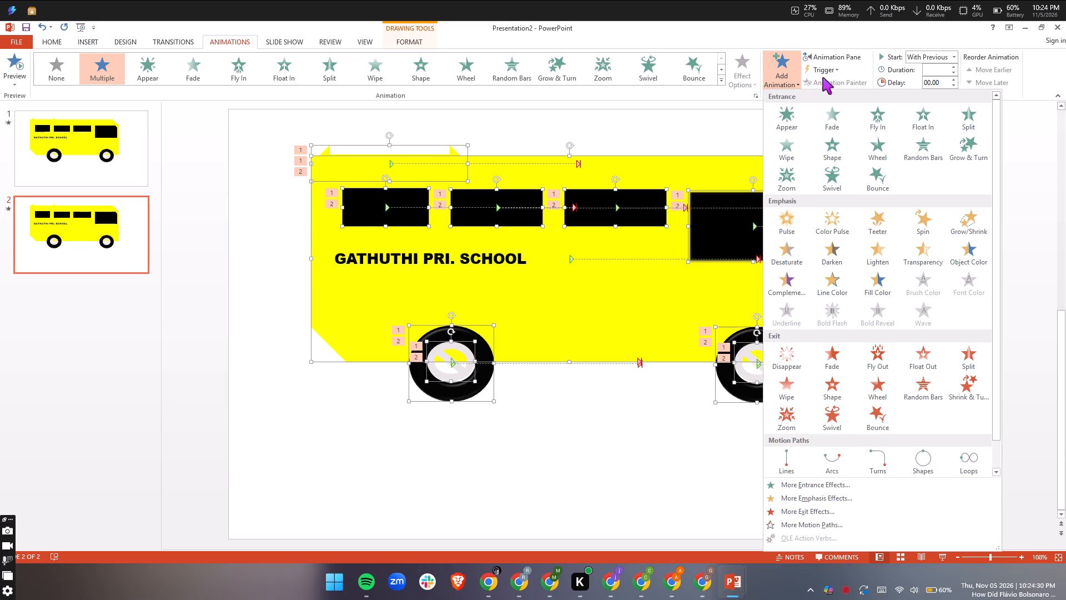
{"action": "left_click", "coordinate": [851, 58]}
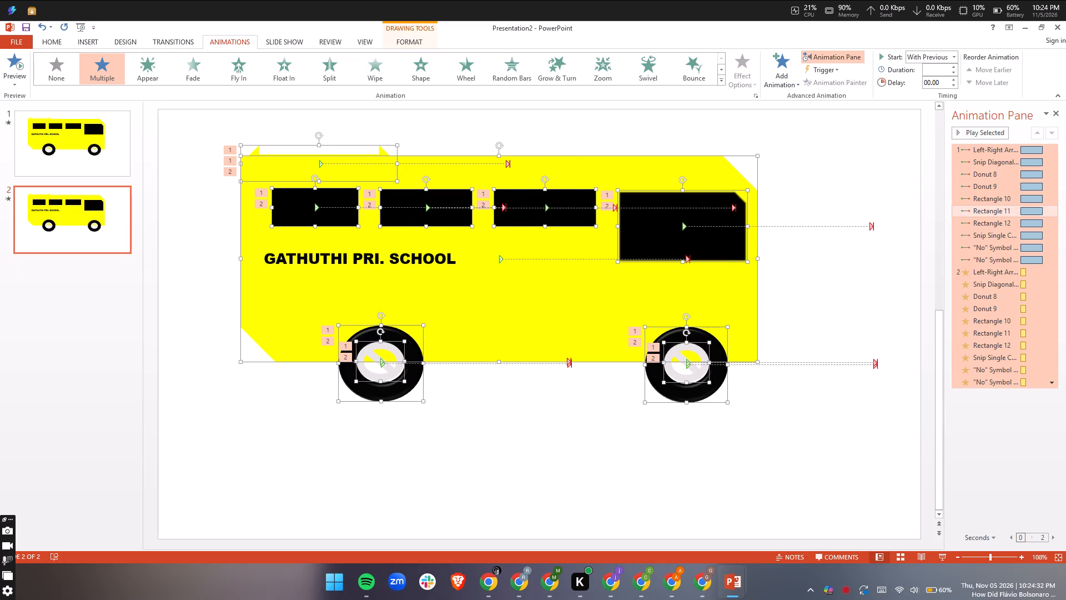
{"action": "left_click", "coordinate": [990, 314]}
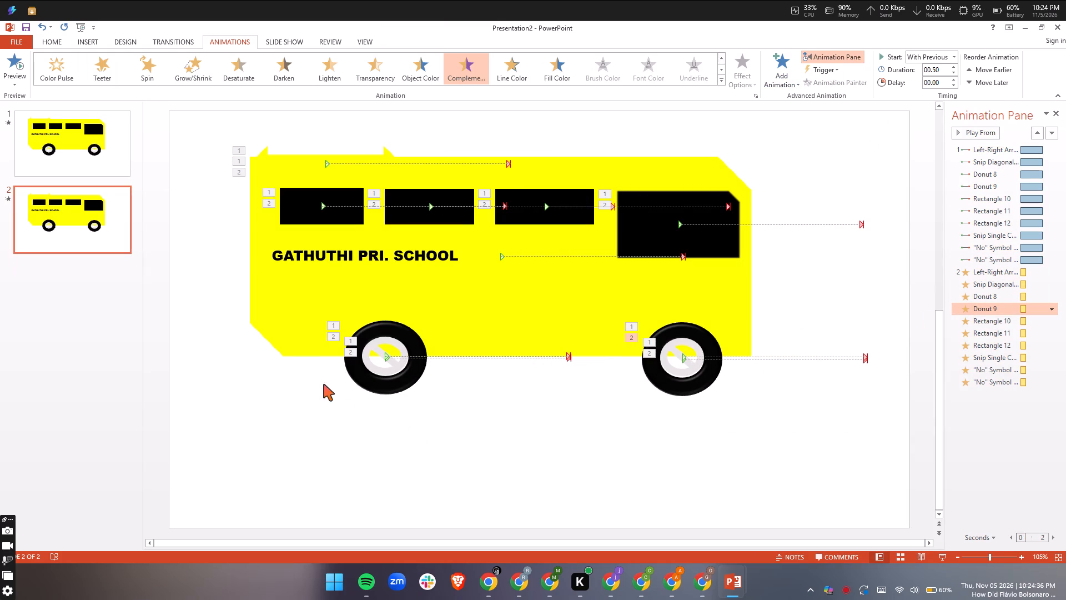
{"action": "left_click", "coordinate": [24, 65]}
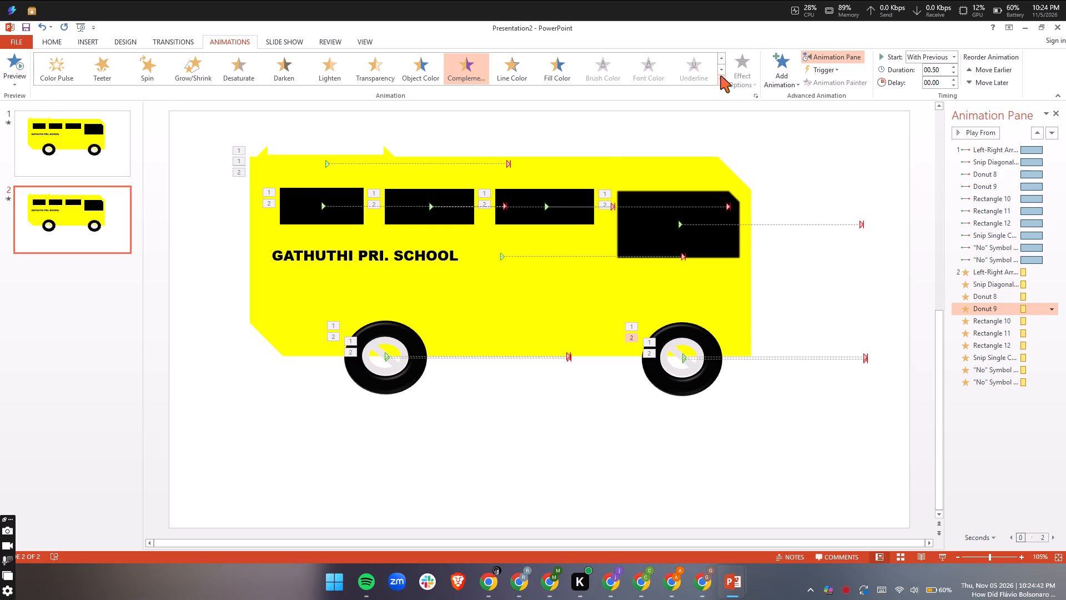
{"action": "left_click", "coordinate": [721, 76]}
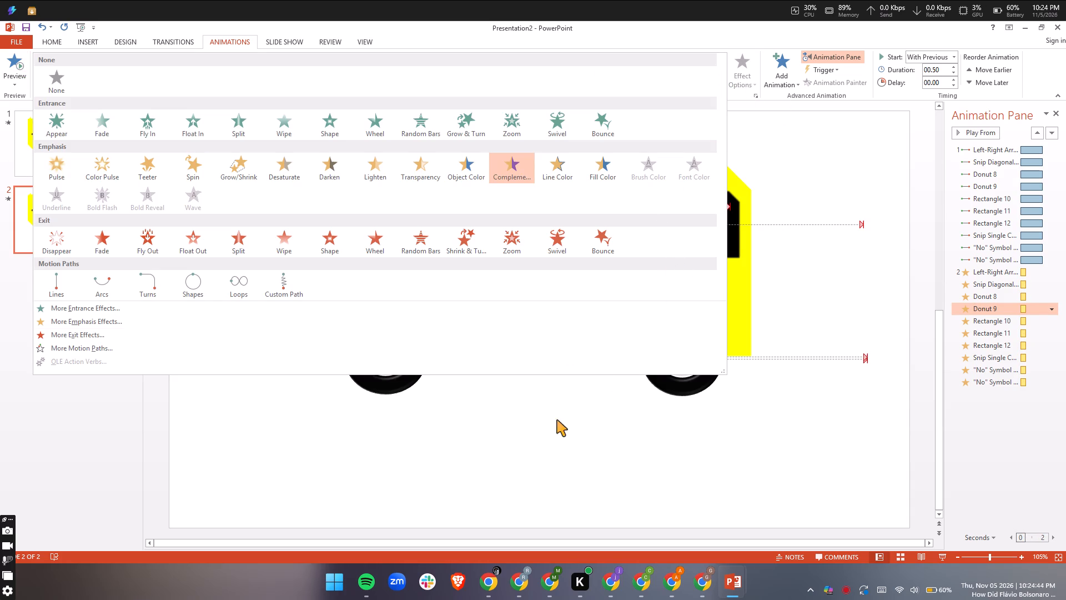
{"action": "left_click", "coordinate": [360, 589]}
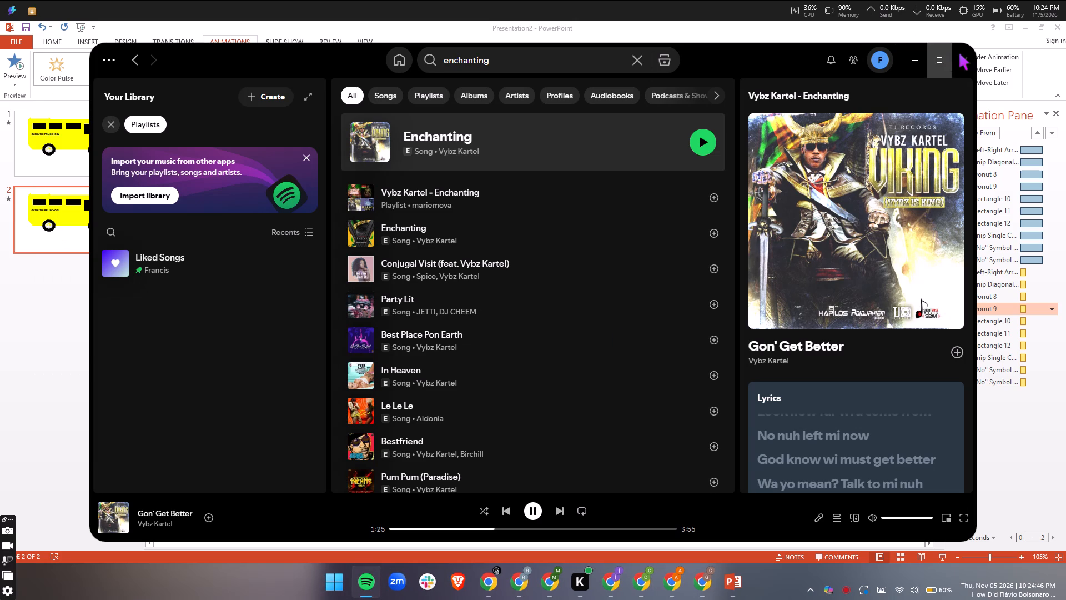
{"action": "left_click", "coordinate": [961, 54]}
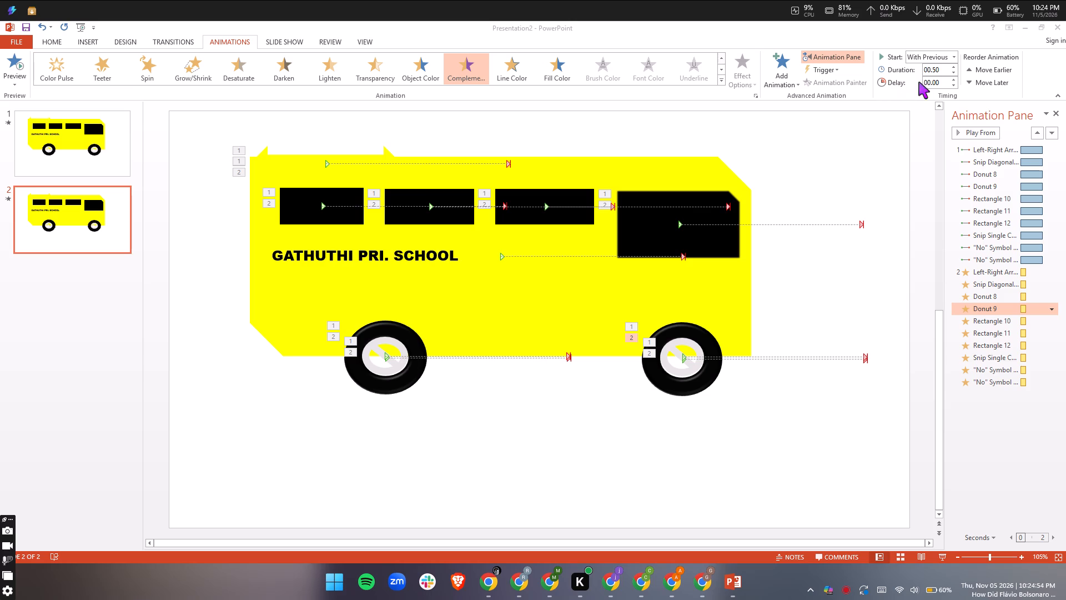
Change Donut 9's emphasis effect to Color Pulse and preview the animations.
{"action": "left_click", "coordinate": [839, 70]}
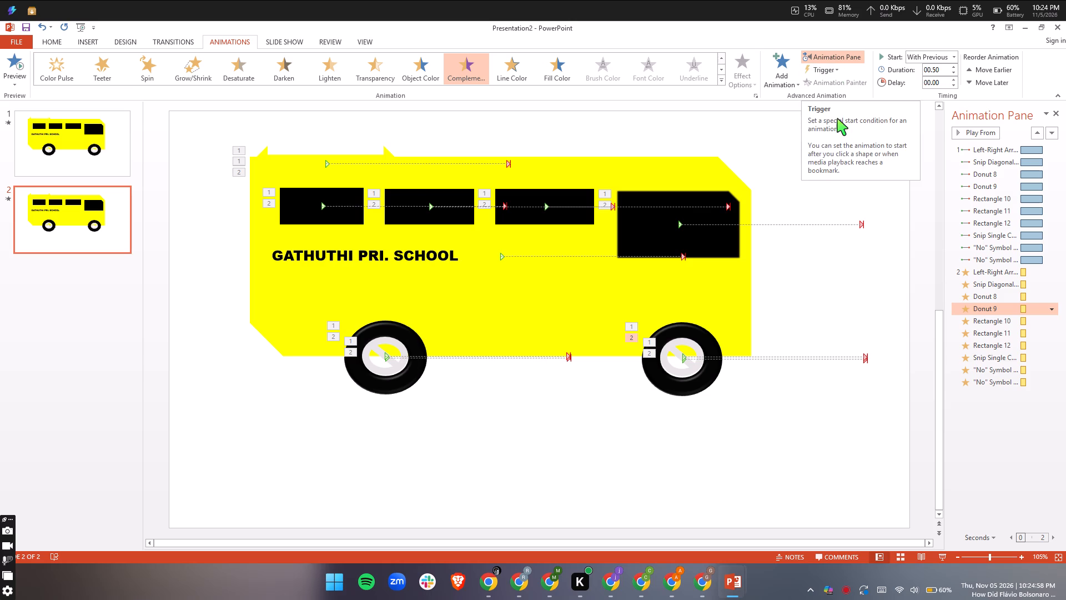
{"action": "left_click", "coordinate": [793, 82]}
{"action": "scroll", "coordinate": [857, 344], "scroll_direction": "down", "scroll_amount": 4}
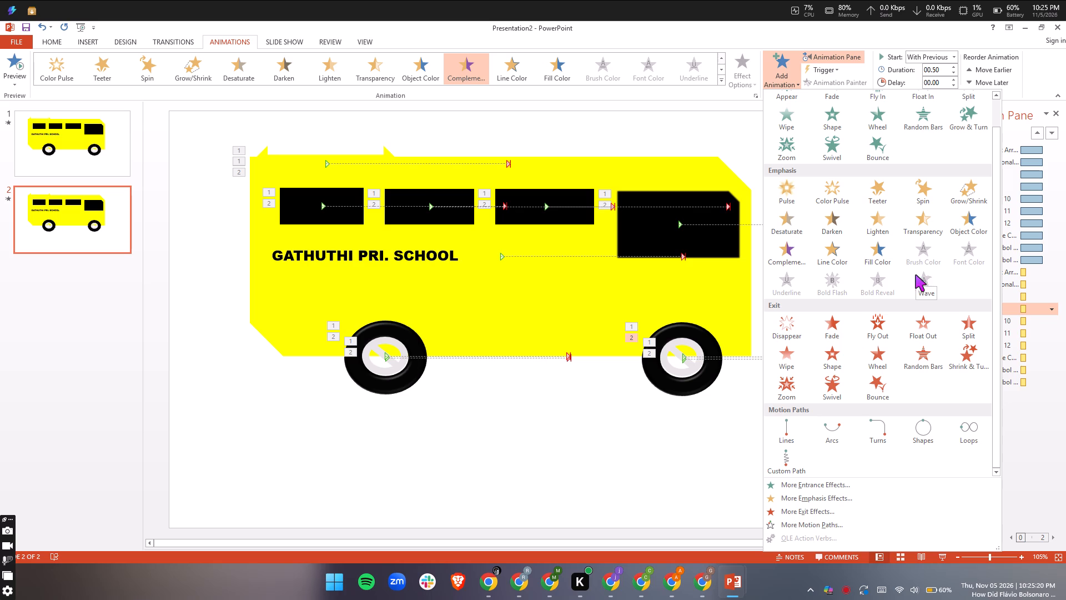
{"action": "left_click", "coordinate": [47, 76]}
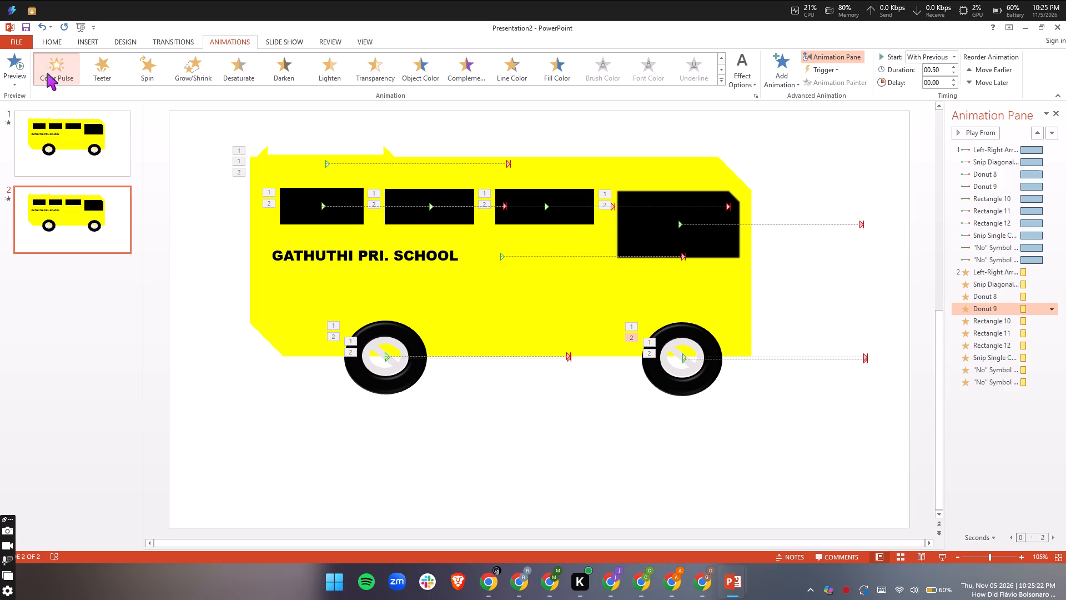
{"action": "left_click", "coordinate": [18, 63]}
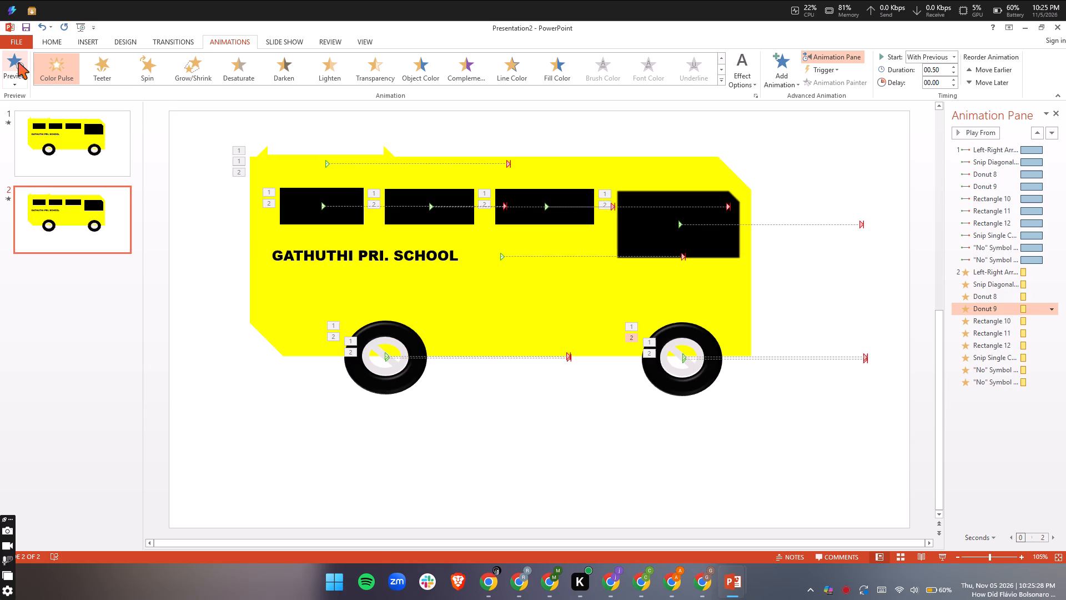
Select Rectangle 10's emphasis effect and preview the slide's animations.
{"action": "left_click", "coordinate": [987, 327]}
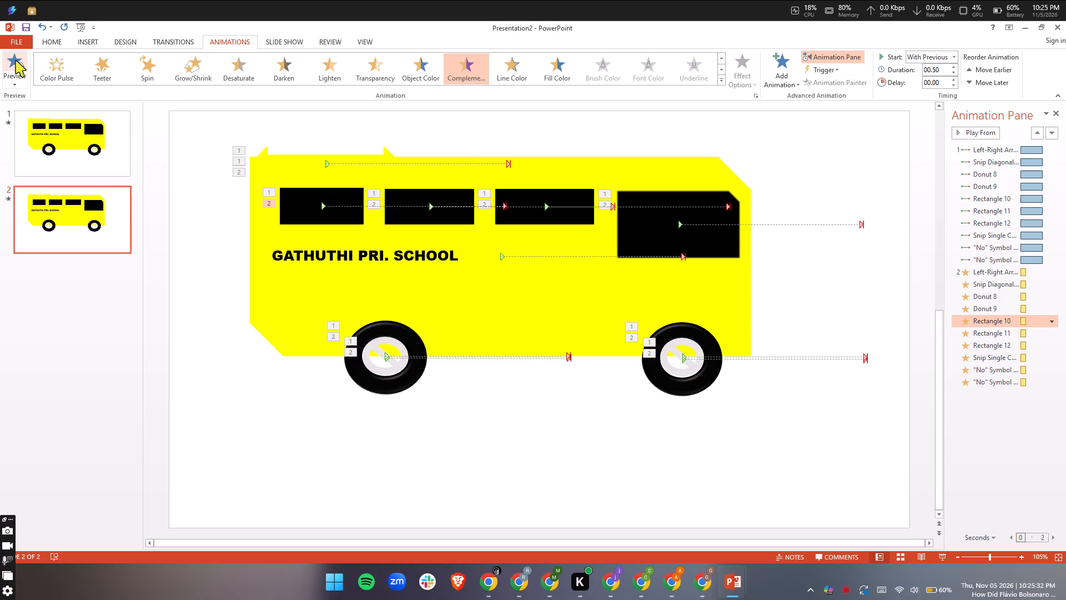
{"action": "left_click", "coordinate": [16, 61]}
Create a new blank presentation.
{"action": "left_click", "coordinate": [46, 41]}
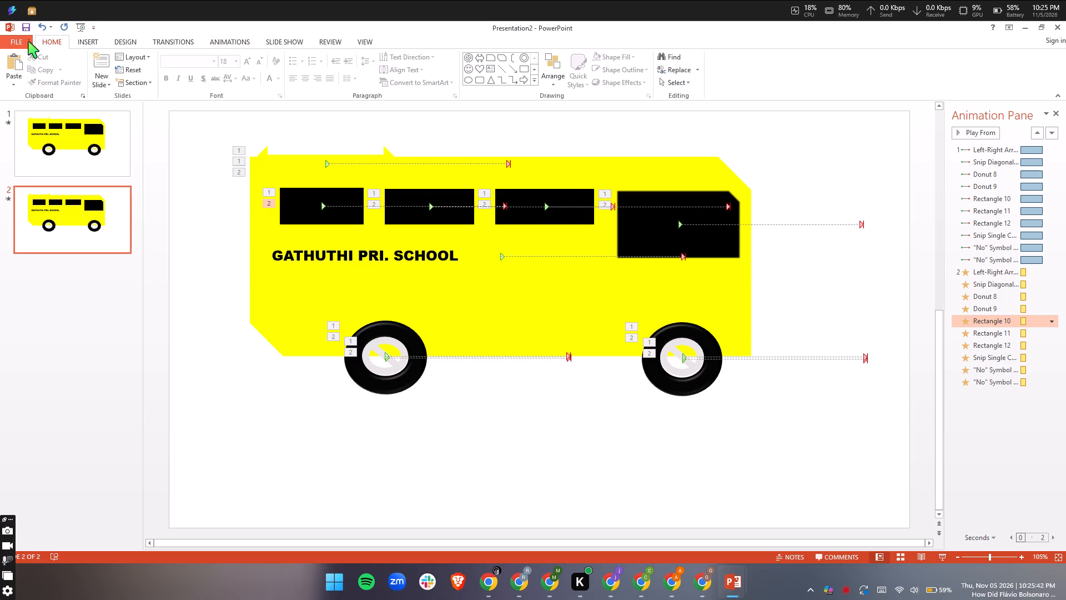
{"action": "left_click", "coordinate": [20, 43]}
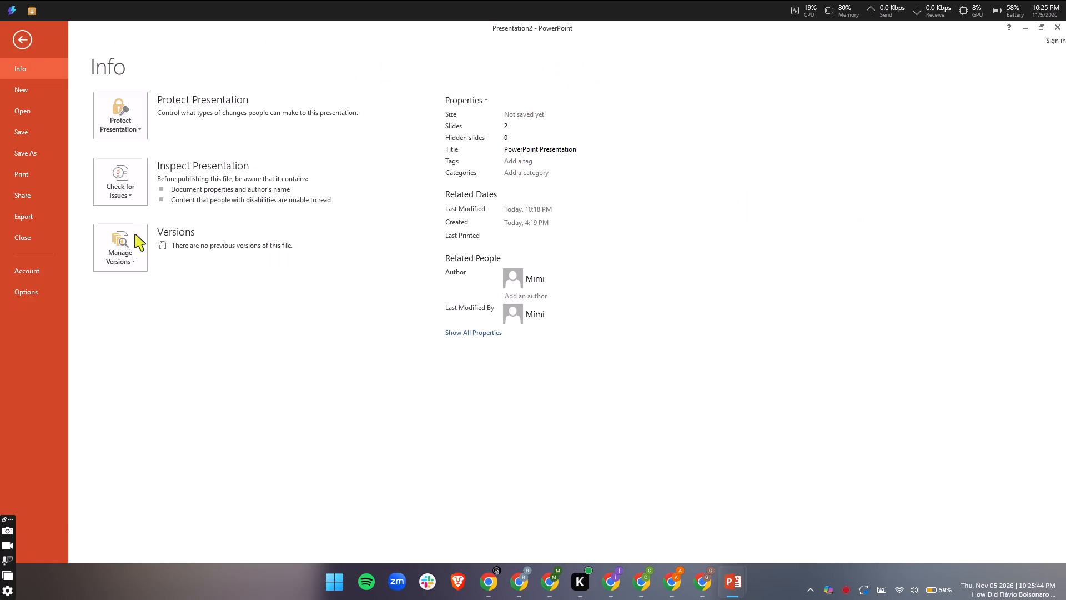
{"action": "left_click", "coordinate": [36, 93]}
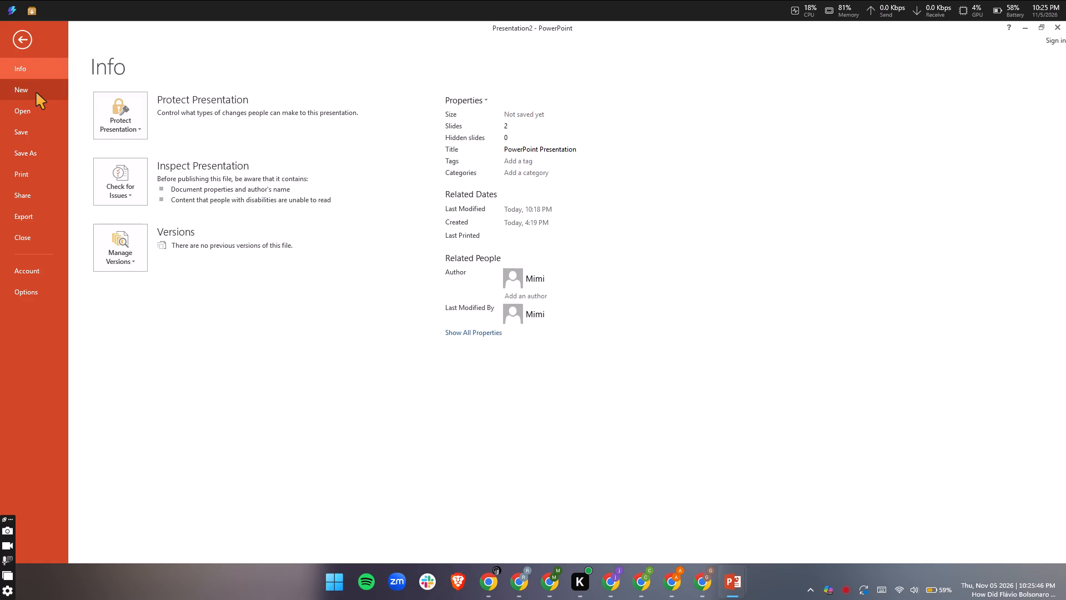
{"action": "left_click", "coordinate": [177, 179]}
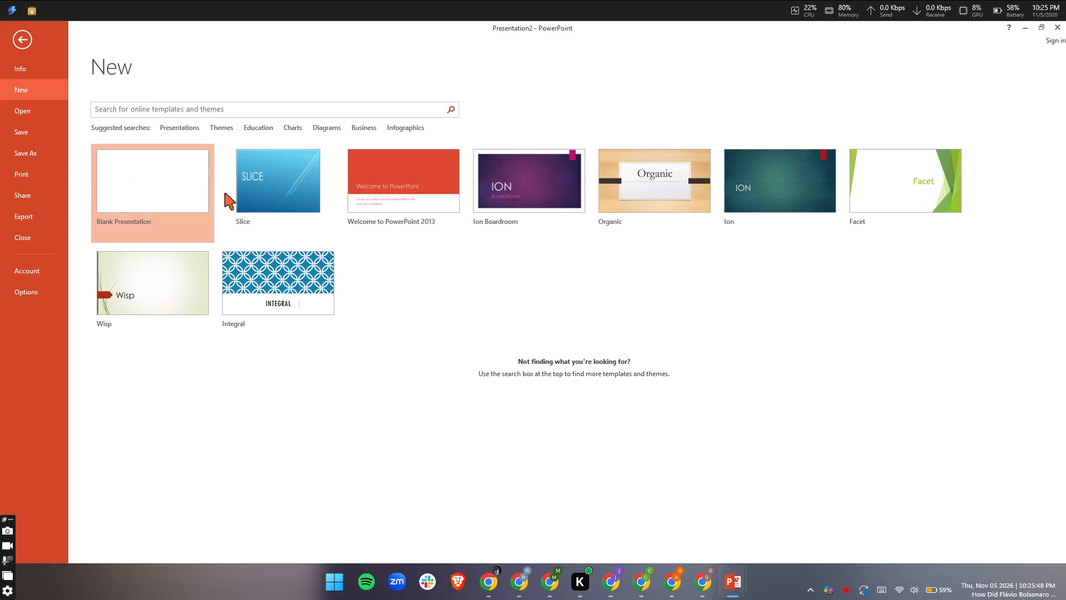
Cut the title and subtitle placeholders to leave the first slide empty.
{"action": "left_click", "coordinate": [455, 254]}
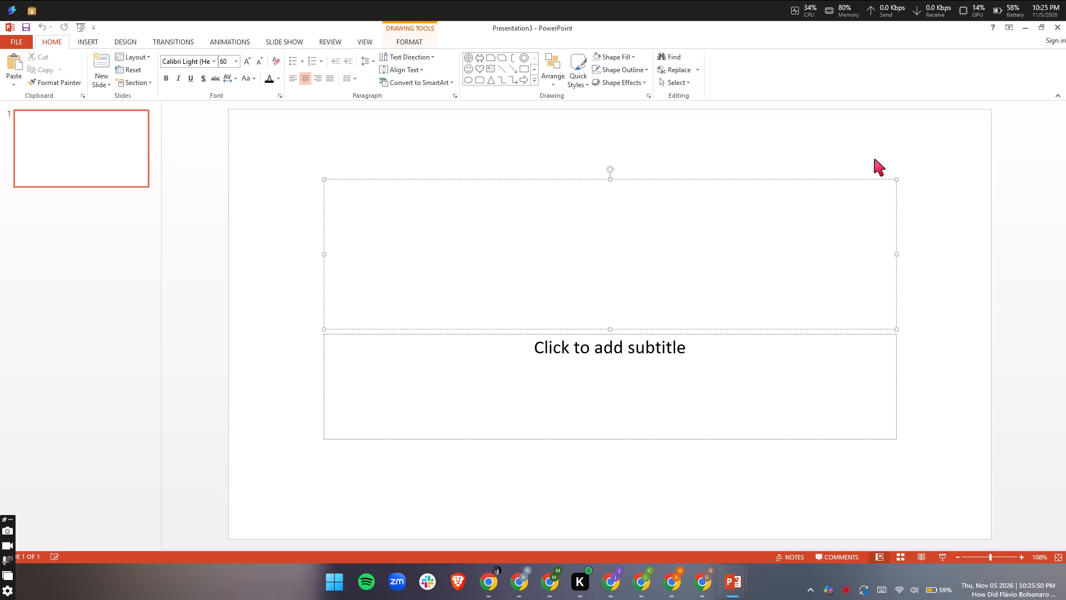
{"action": "left_click", "coordinate": [897, 327]}
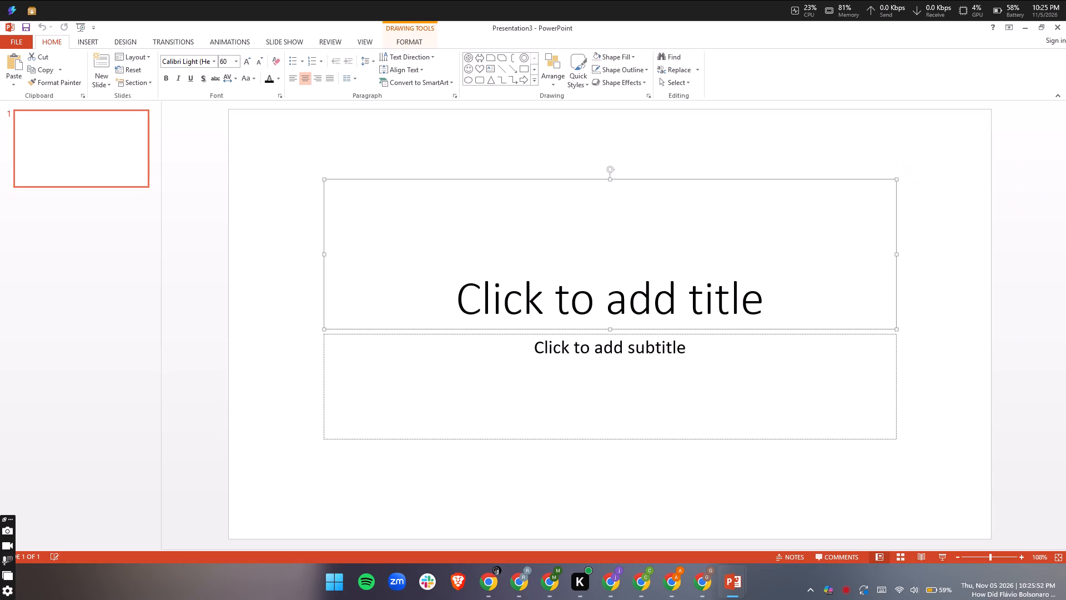
{"action": "right_click", "coordinate": [897, 325]}
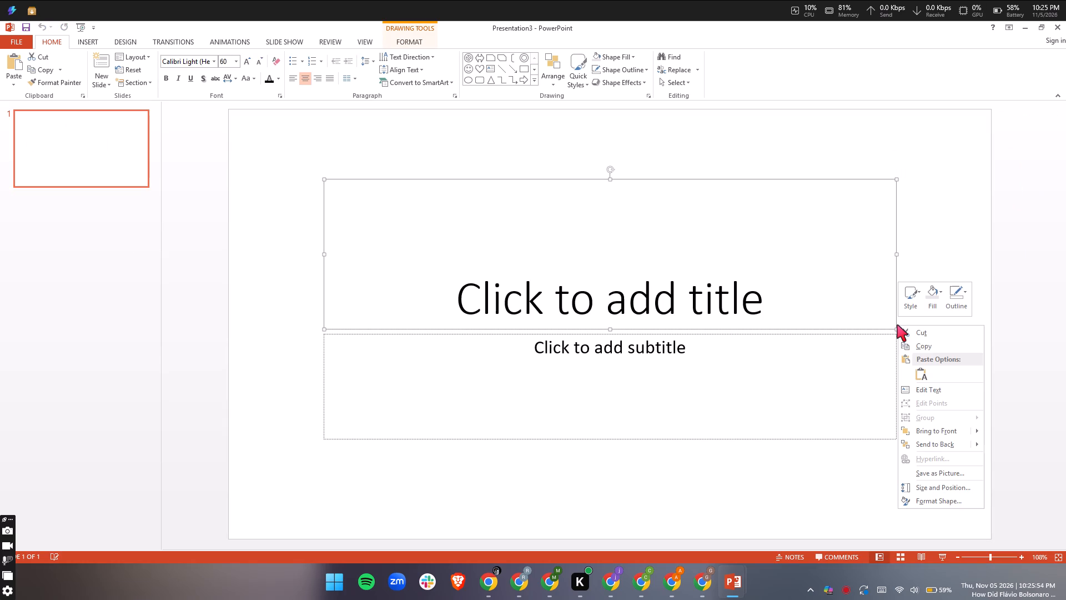
{"action": "left_click", "coordinate": [919, 337]}
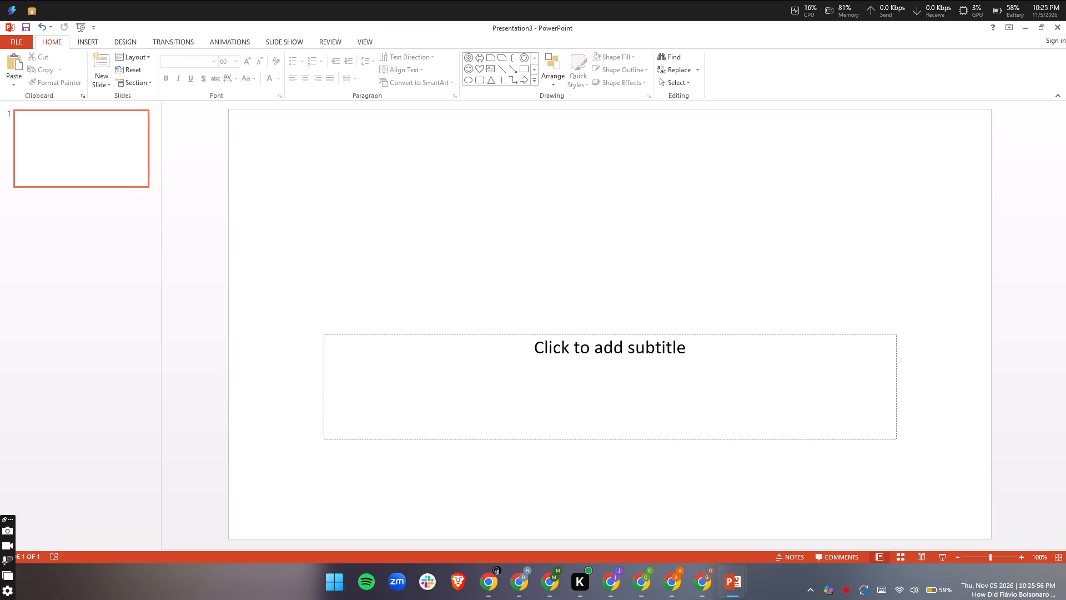
{"action": "right_click", "coordinate": [899, 438]}
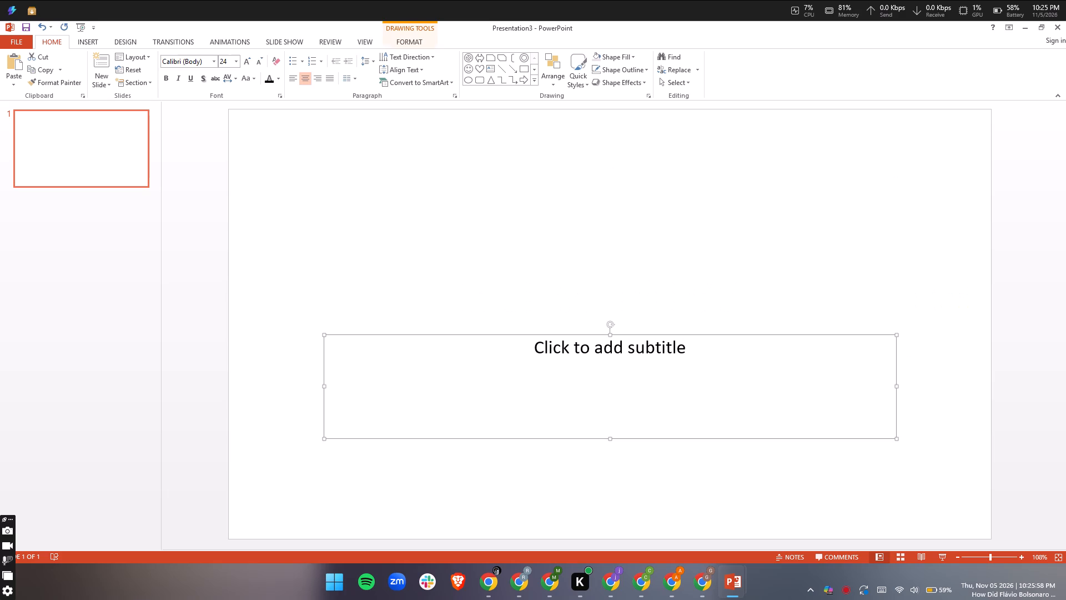
{"action": "left_click", "coordinate": [917, 268]}
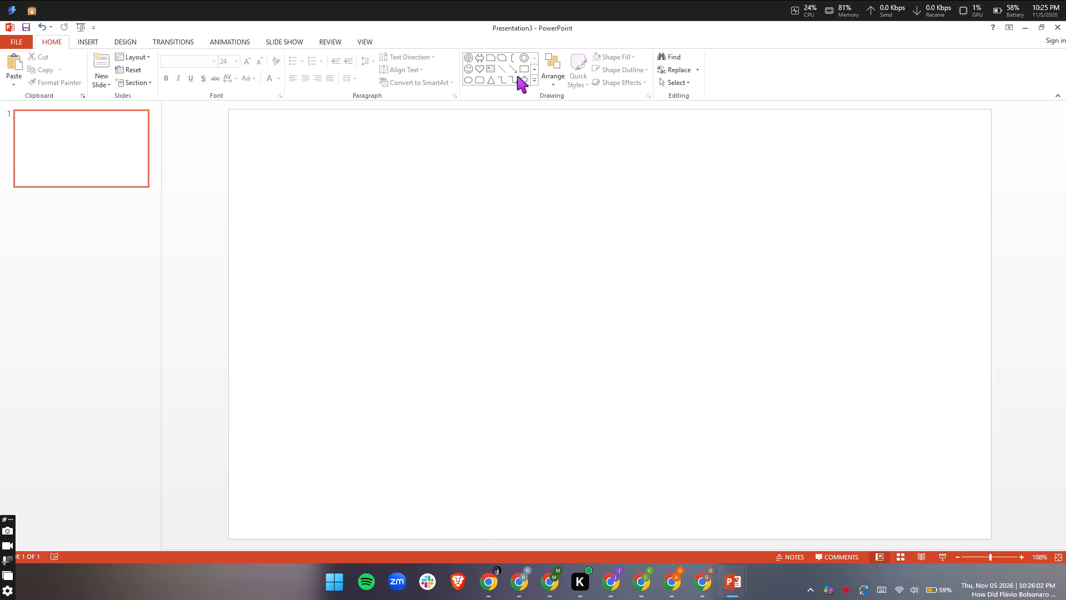
Draw a large Pie shape covering more than half the slide's width and most of its height.
{"action": "left_click", "coordinate": [534, 82]}
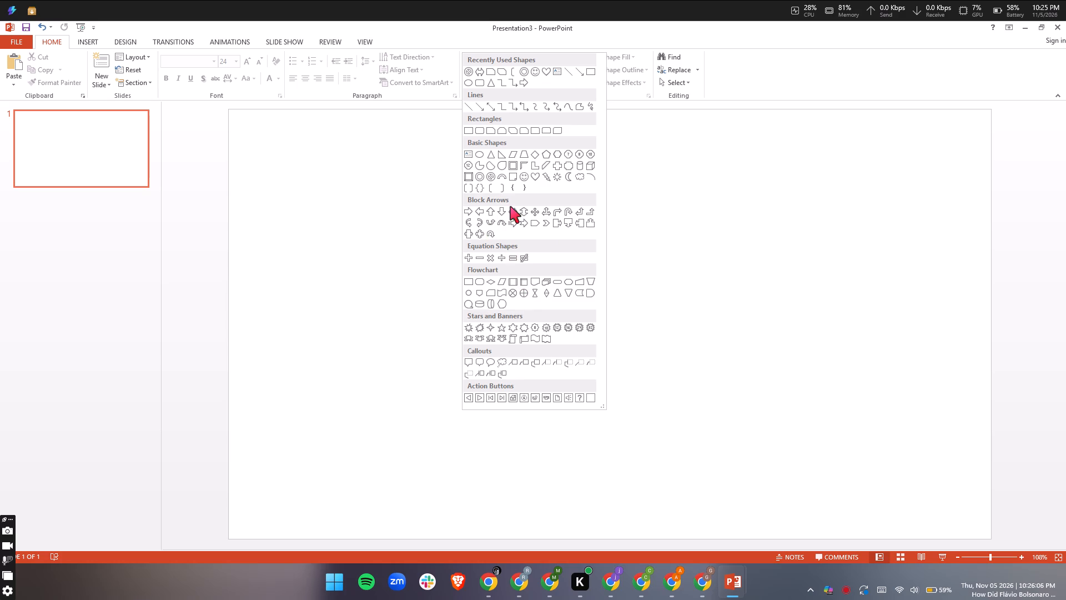
{"action": "scroll", "coordinate": [559, 354], "scroll_direction": "down", "scroll_amount": 1}
{"action": "scroll", "coordinate": [521, 314], "scroll_direction": "down", "scroll_amount": 1}
{"action": "scroll", "coordinate": [521, 314], "scroll_direction": "up", "scroll_amount": 2}
{"action": "scroll", "coordinate": [514, 209], "scroll_direction": "up", "scroll_amount": 2}
{"action": "left_click", "coordinate": [482, 167]}
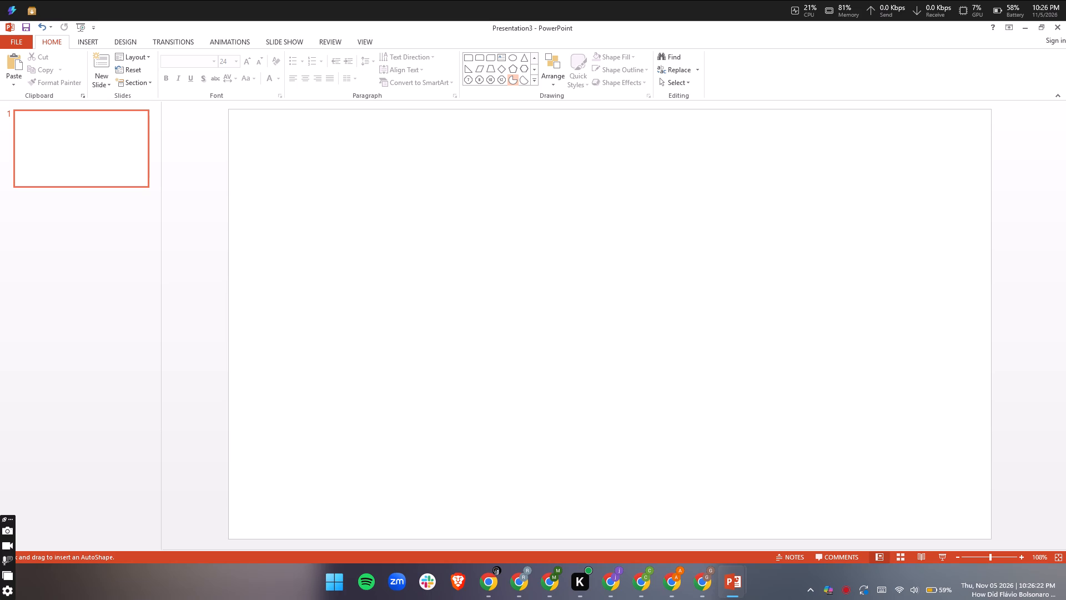
{"action": "left_click_drag", "start_coordinate": [301, 139], "coordinate": [717, 467]}
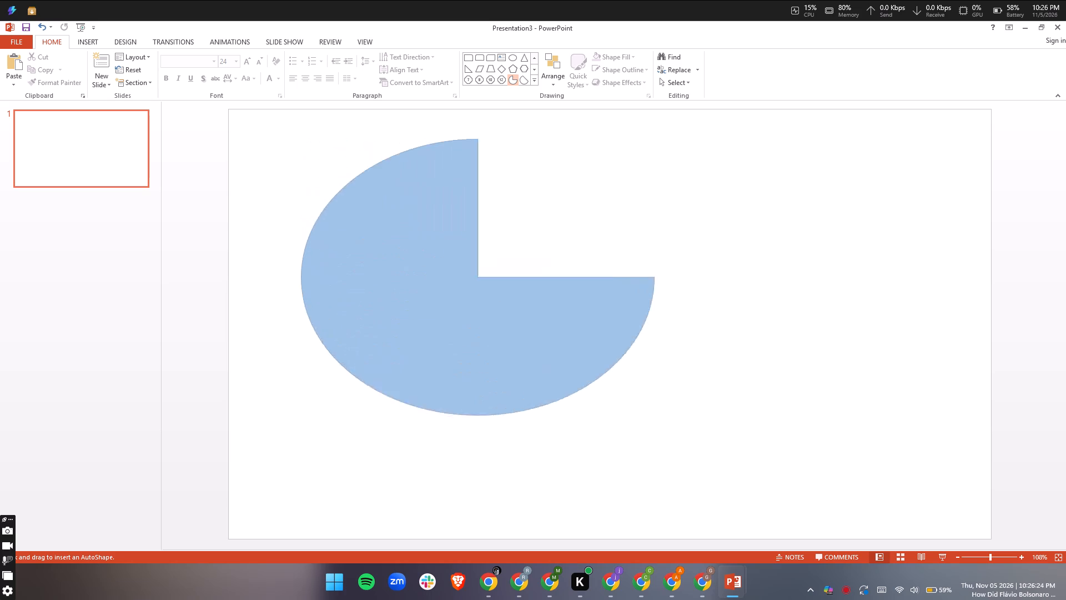
{"action": "left_click_drag", "start_coordinate": [717, 467], "coordinate": [733, 480]}
Move the pie shape slightly up and to the right, closer to the centre of the slide.
{"action": "left_click_drag", "start_coordinate": [443, 181], "coordinate": [468, 173]}
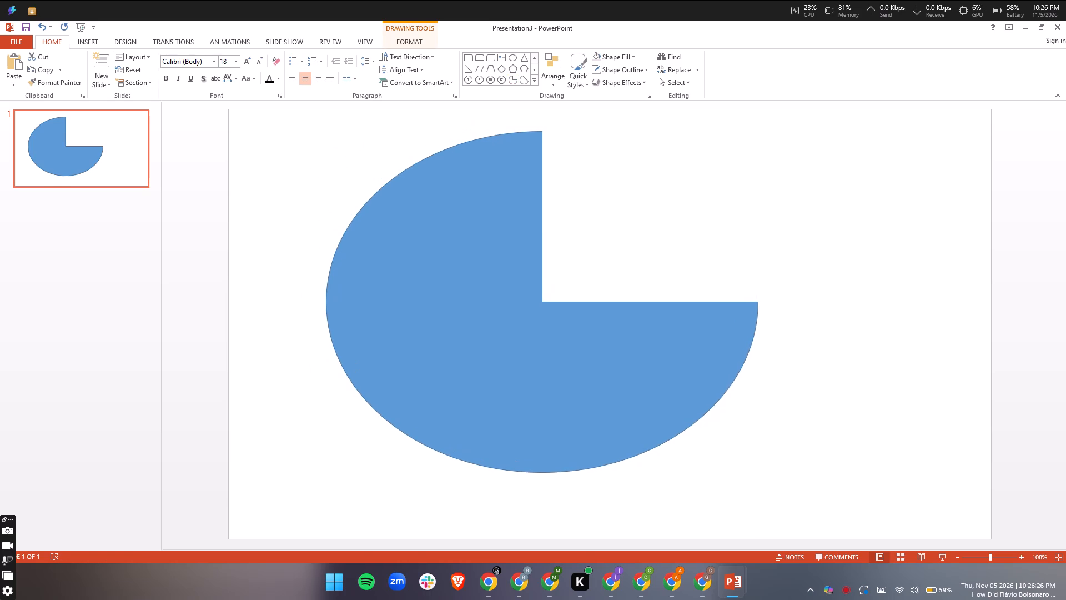
{"action": "left_click_drag", "start_coordinate": [468, 173], "coordinate": [466, 173]}
{"action": "left_click", "coordinate": [499, 298]}
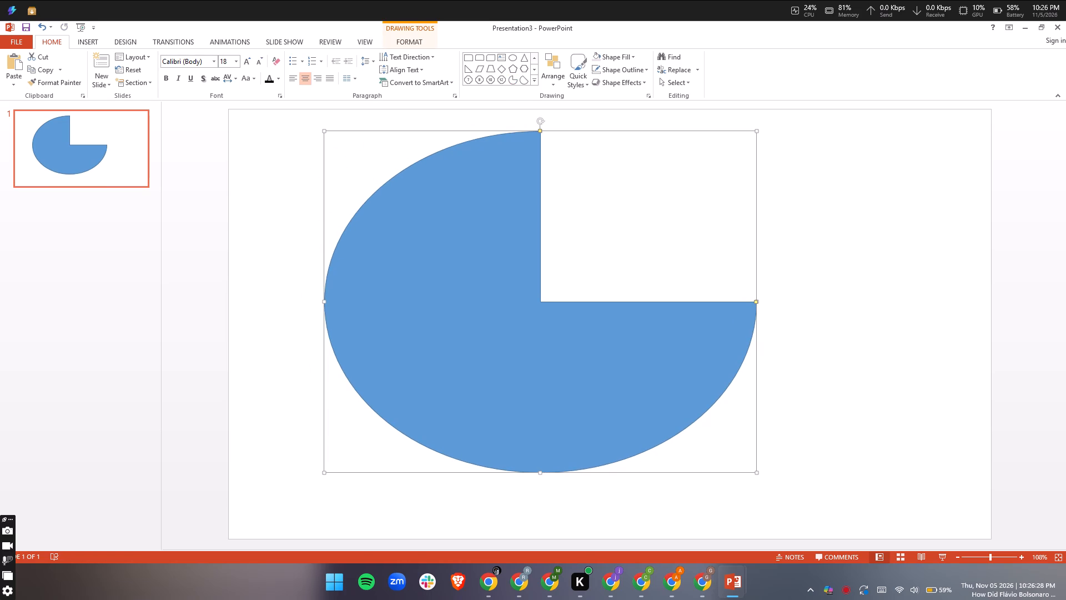
{"action": "left_click", "coordinate": [551, 330]}
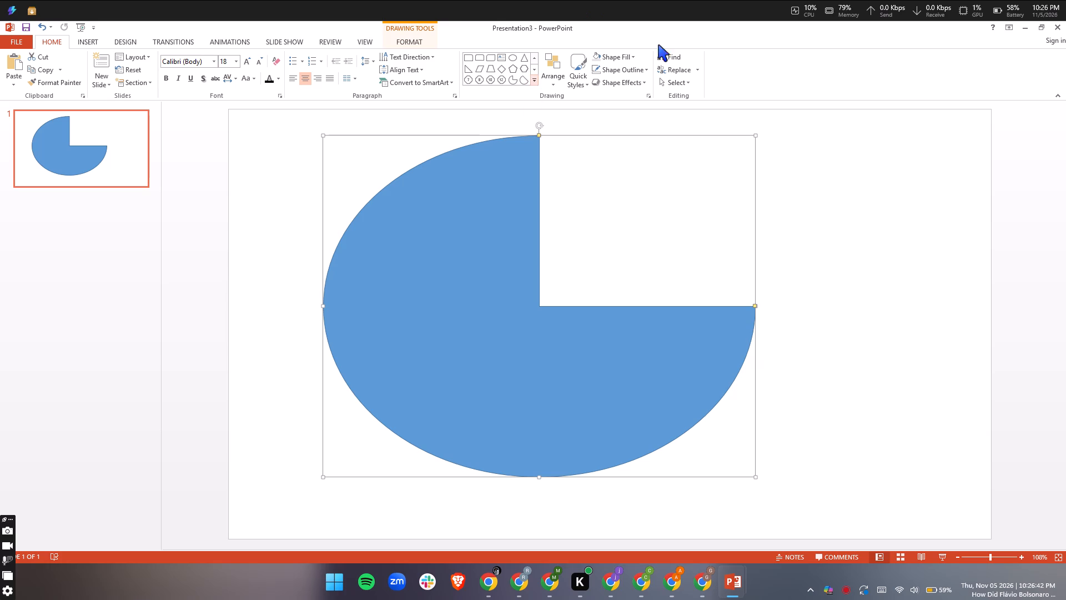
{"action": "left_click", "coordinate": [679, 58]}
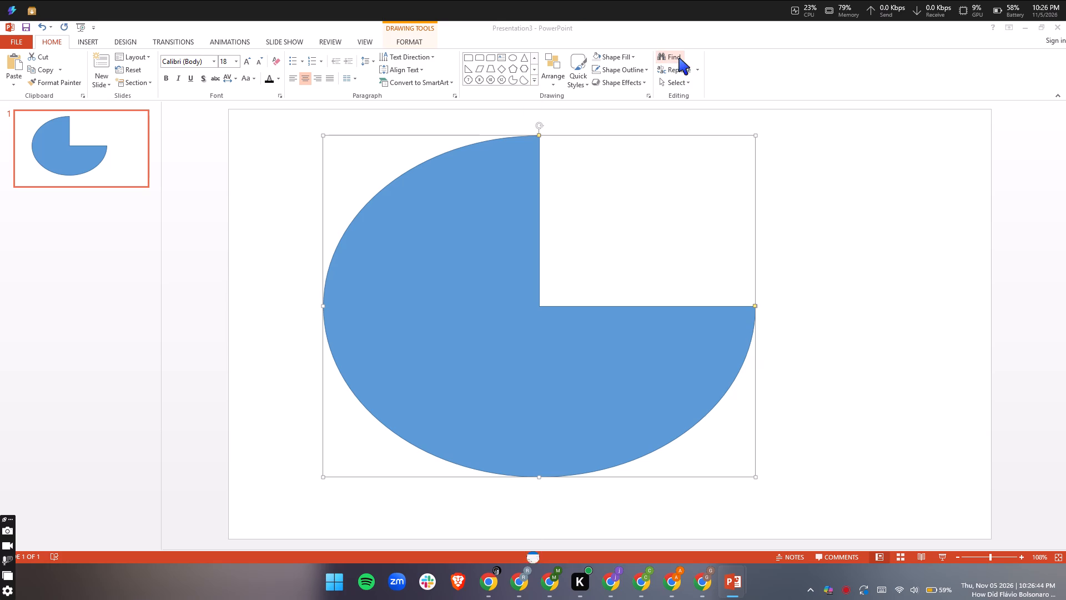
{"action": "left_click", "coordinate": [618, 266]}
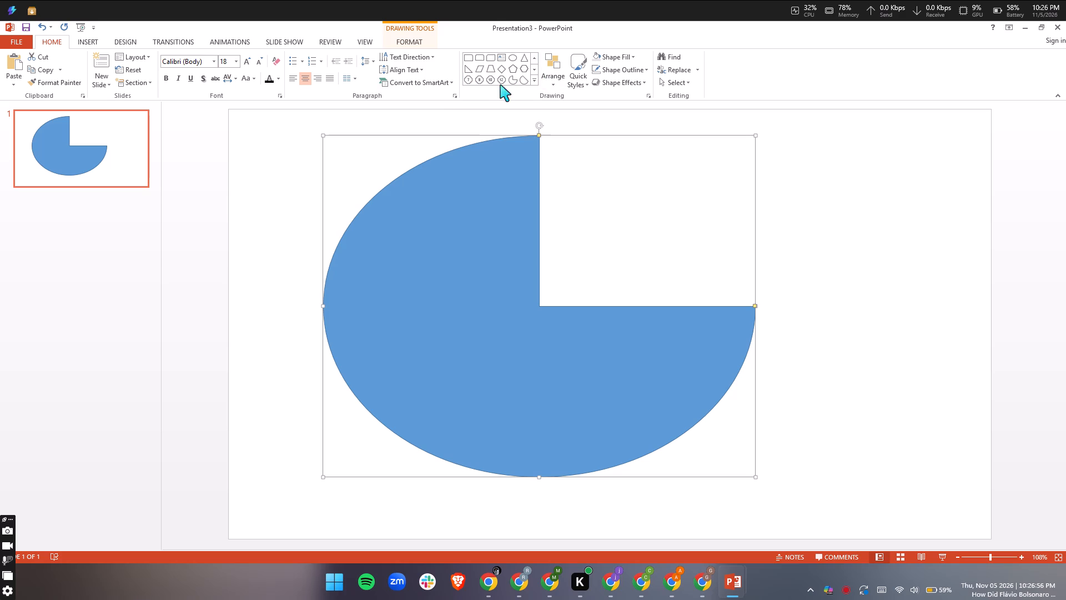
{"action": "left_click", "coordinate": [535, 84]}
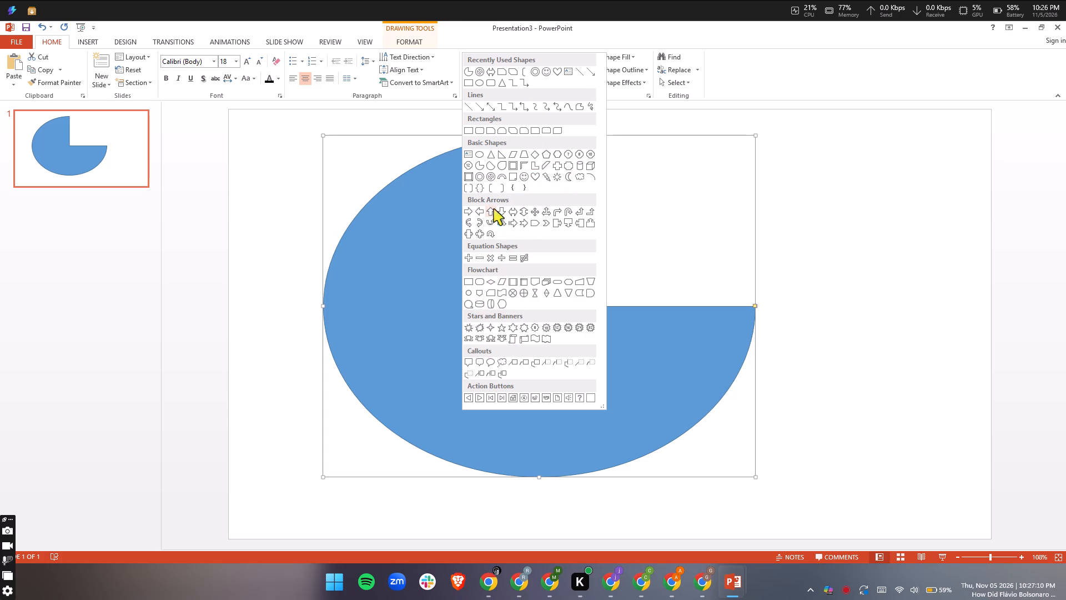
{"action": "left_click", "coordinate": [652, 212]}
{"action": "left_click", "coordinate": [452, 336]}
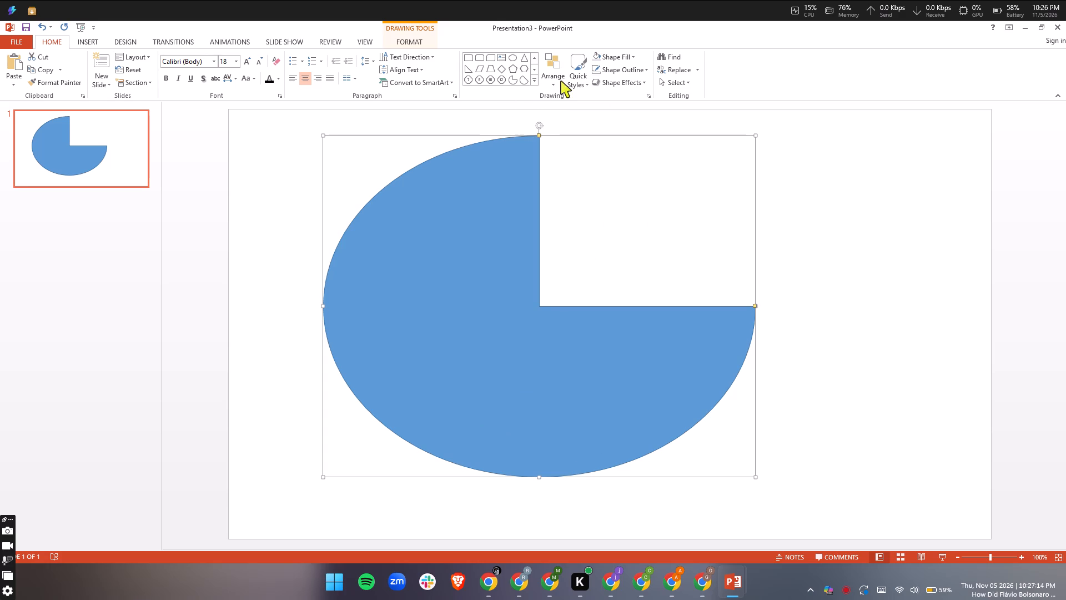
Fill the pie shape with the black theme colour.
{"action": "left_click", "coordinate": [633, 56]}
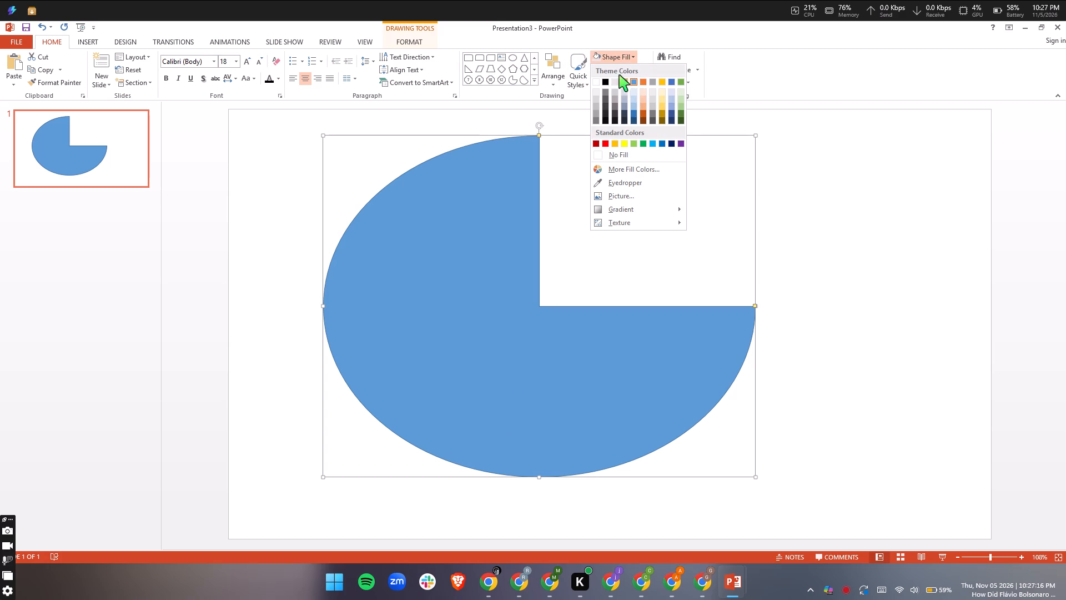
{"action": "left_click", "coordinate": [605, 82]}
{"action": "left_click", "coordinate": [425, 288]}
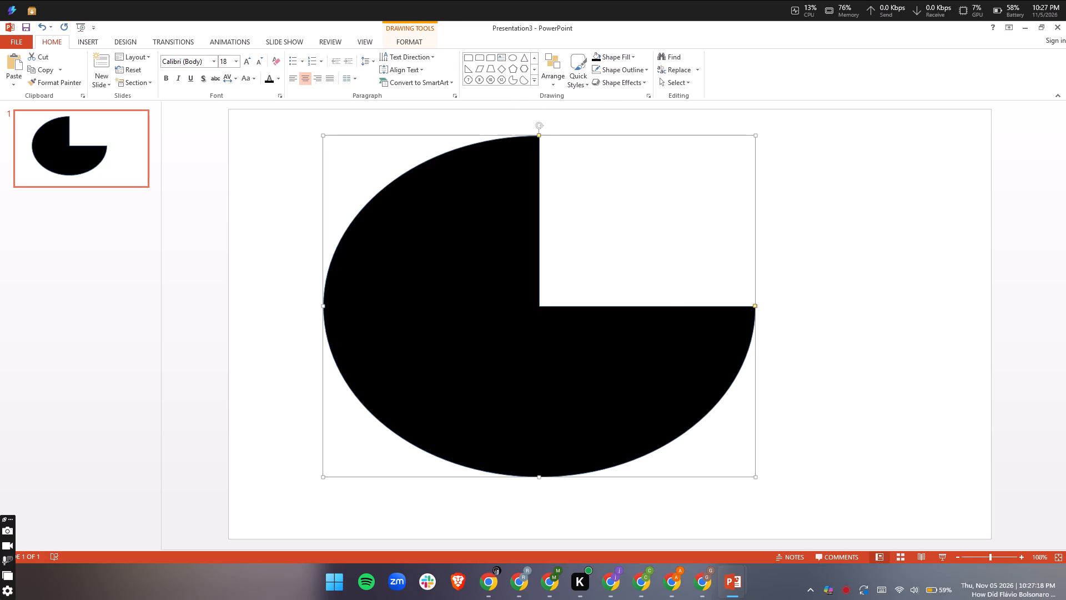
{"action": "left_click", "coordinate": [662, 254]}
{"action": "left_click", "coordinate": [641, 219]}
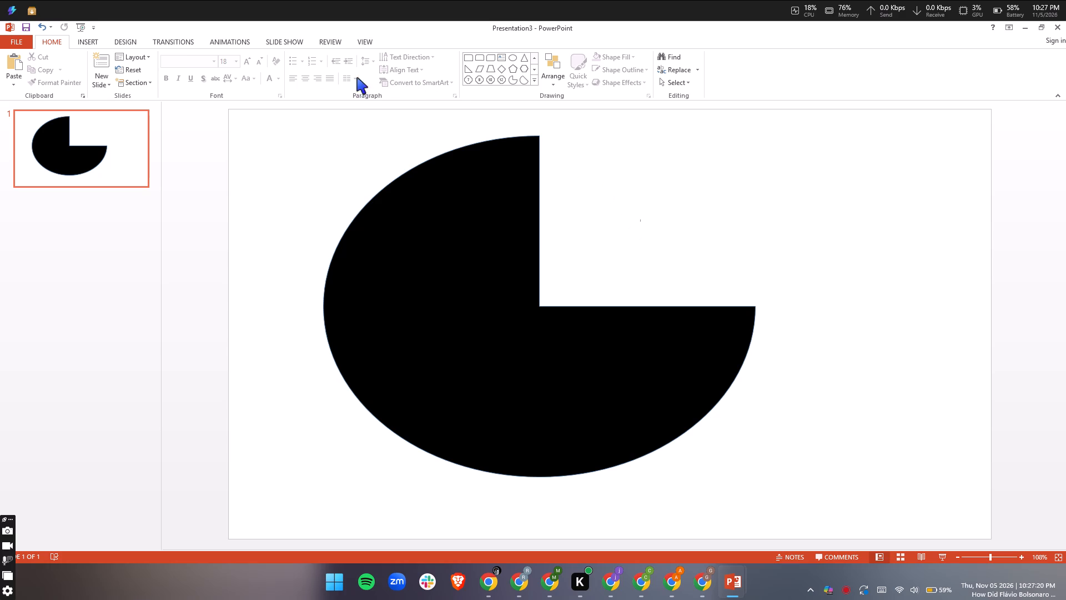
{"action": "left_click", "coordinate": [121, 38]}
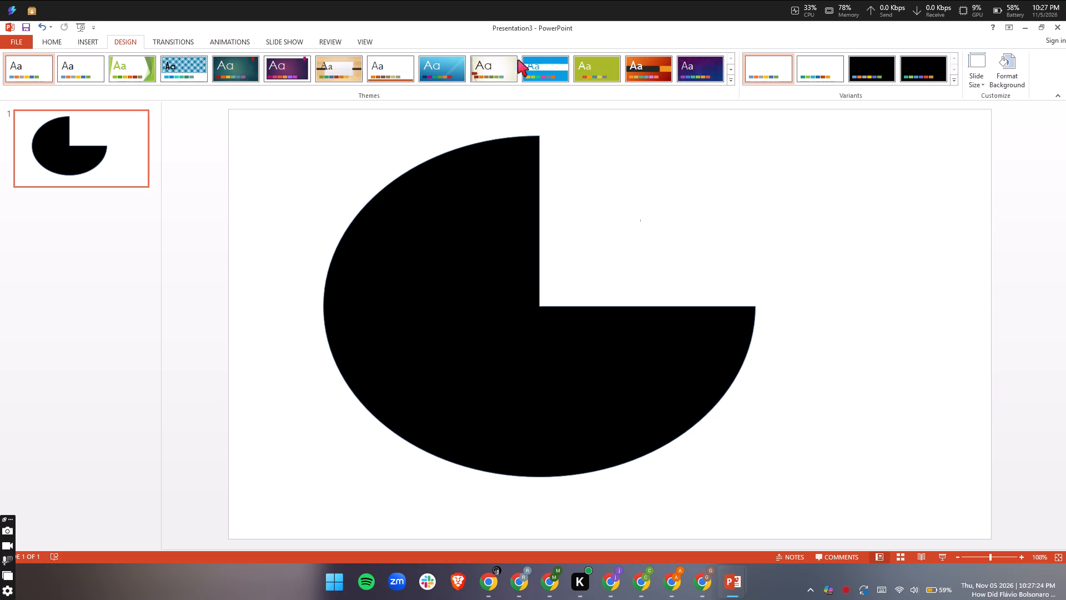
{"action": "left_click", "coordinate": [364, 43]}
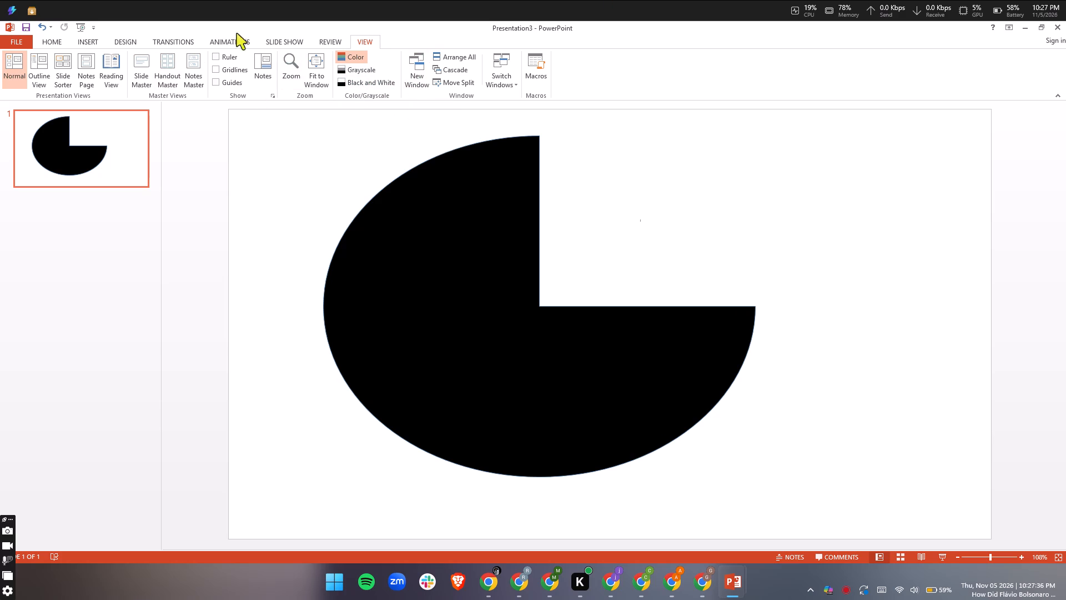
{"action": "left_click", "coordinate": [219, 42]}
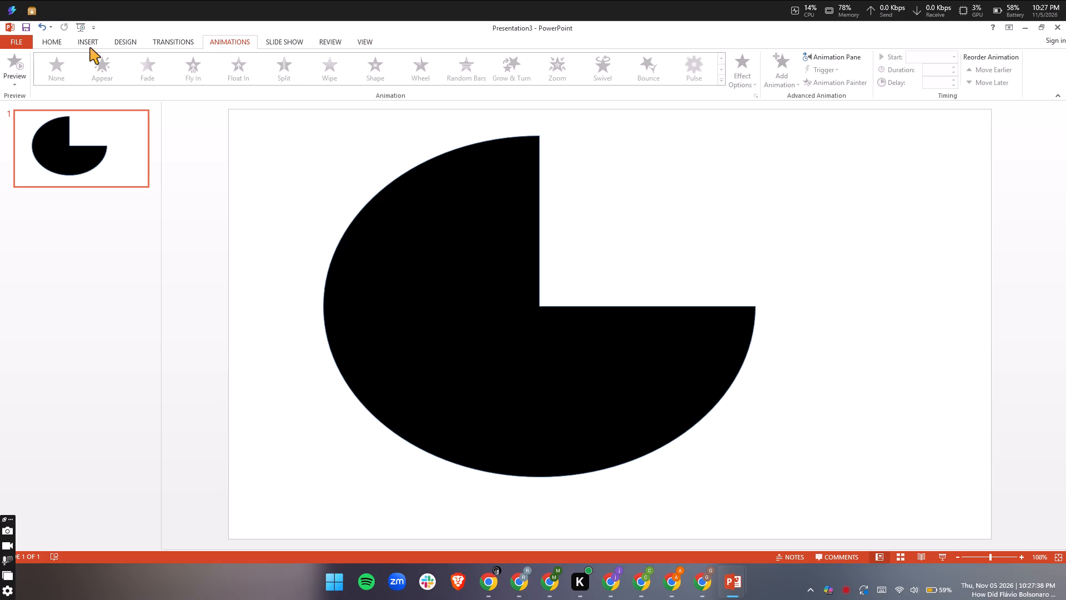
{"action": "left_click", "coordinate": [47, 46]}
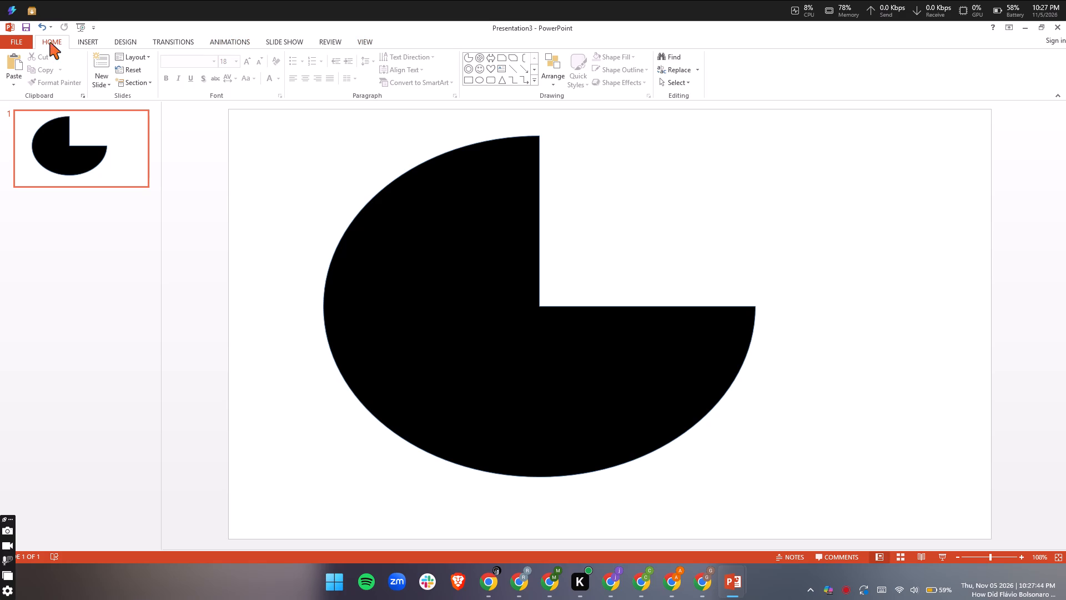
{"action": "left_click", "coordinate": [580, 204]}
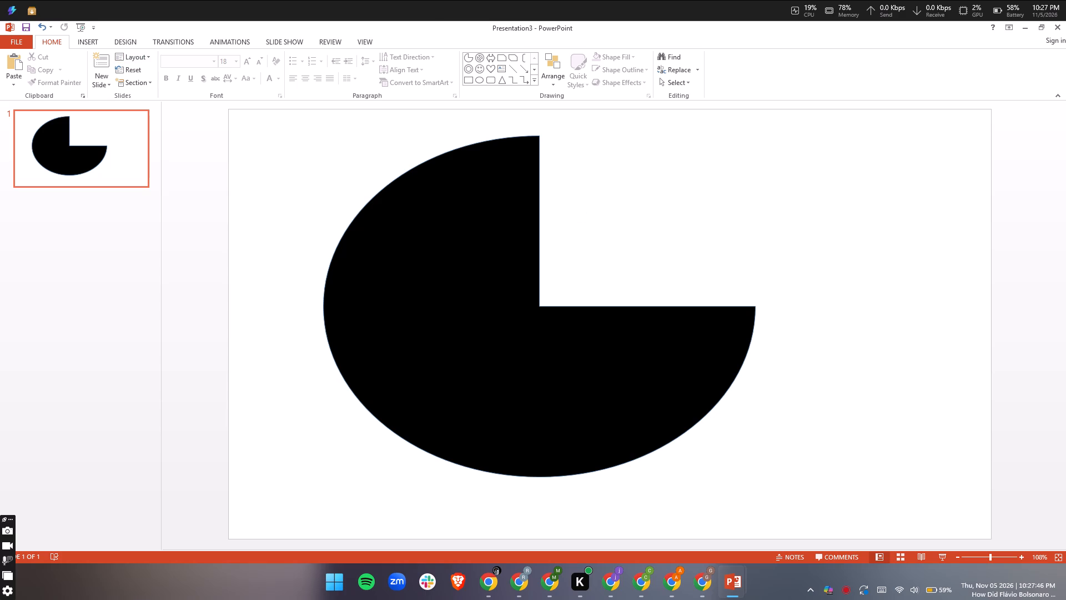
Fill the pie shape with the lightest grey theme shade, directly below white.
{"action": "left_click", "coordinate": [485, 218]}
{"action": "left_click", "coordinate": [633, 55]}
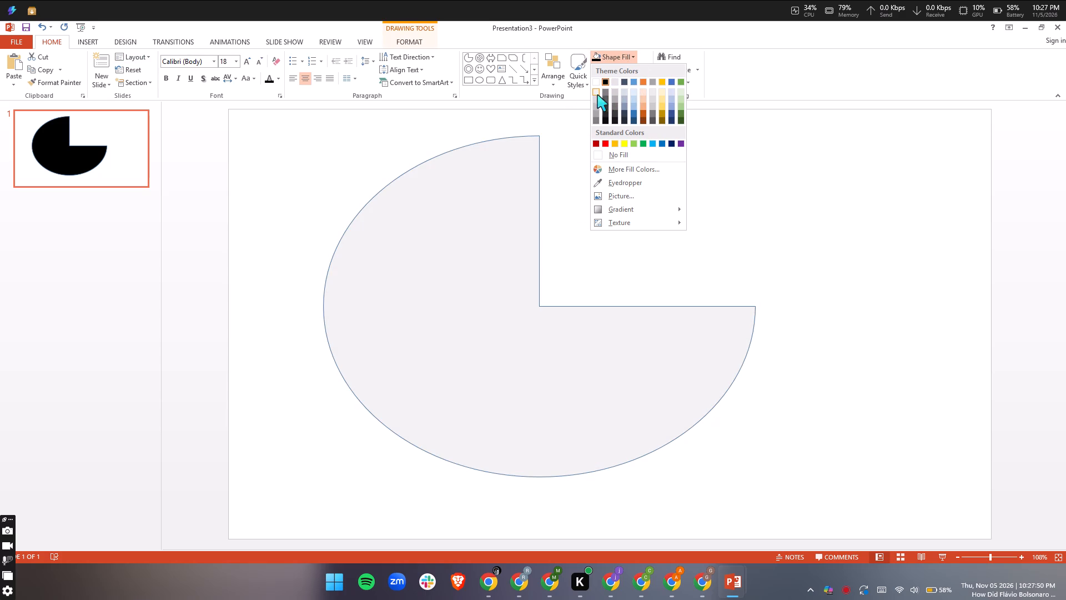
{"action": "left_click", "coordinate": [597, 93]}
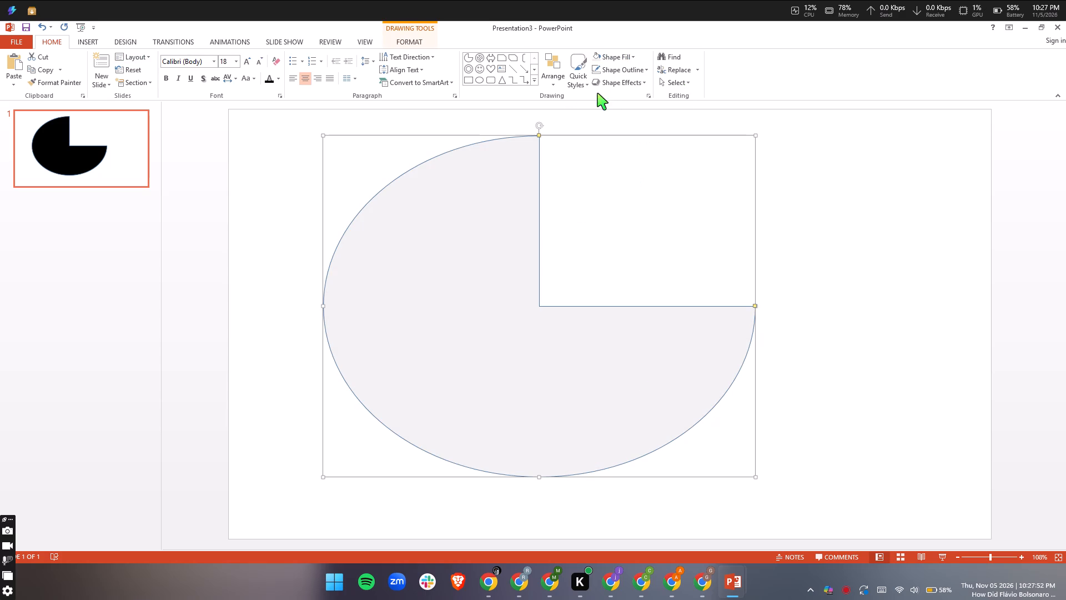
{"action": "left_click", "coordinate": [593, 198]}
{"action": "left_click", "coordinate": [777, 177]}
{"action": "left_click", "coordinate": [632, 273]}
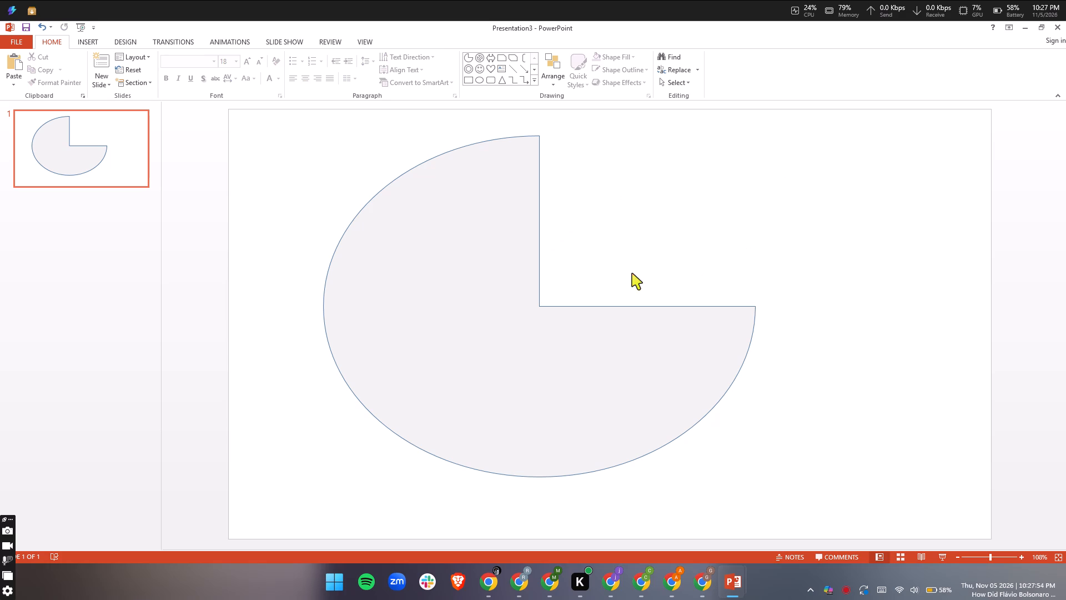
{"action": "left_click", "coordinate": [441, 262]}
{"action": "left_click", "coordinate": [894, 236]}
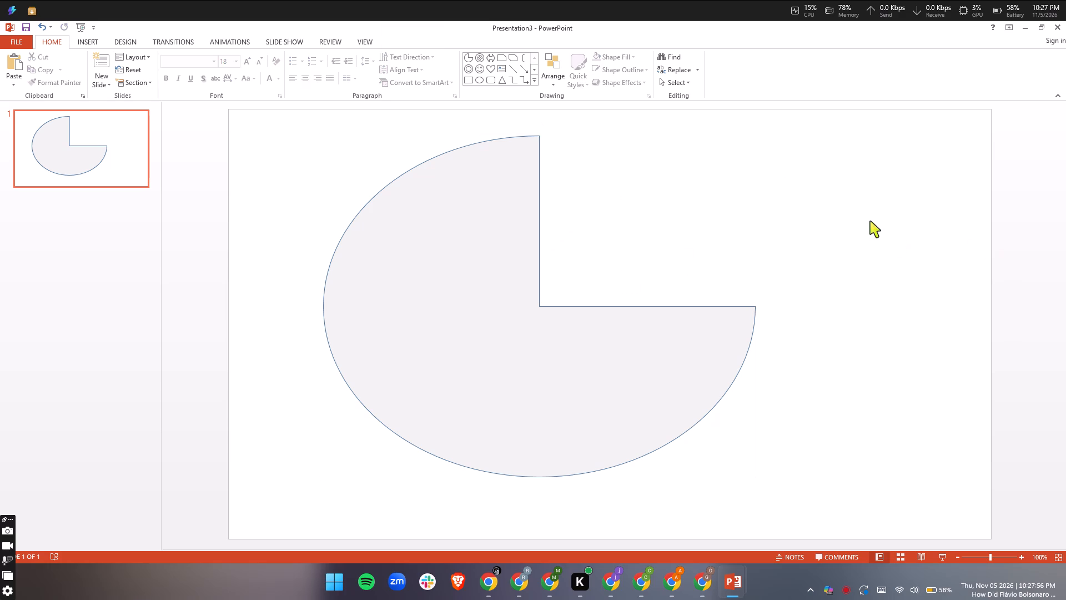
Set the slide background to a solid black fill.
{"action": "right_click", "coordinate": [867, 221]}
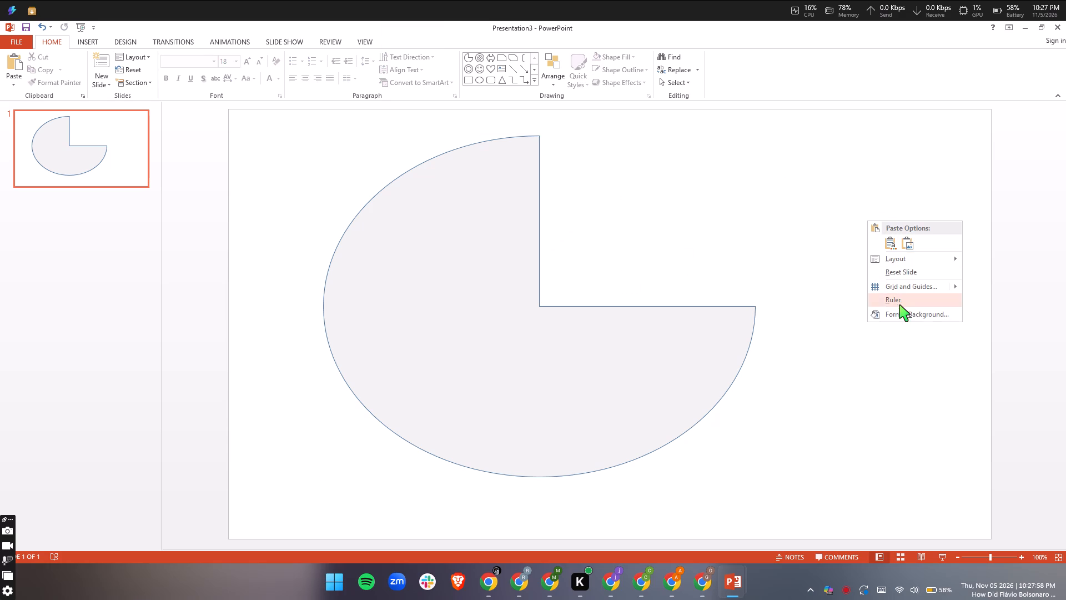
{"action": "left_click", "coordinate": [899, 308]}
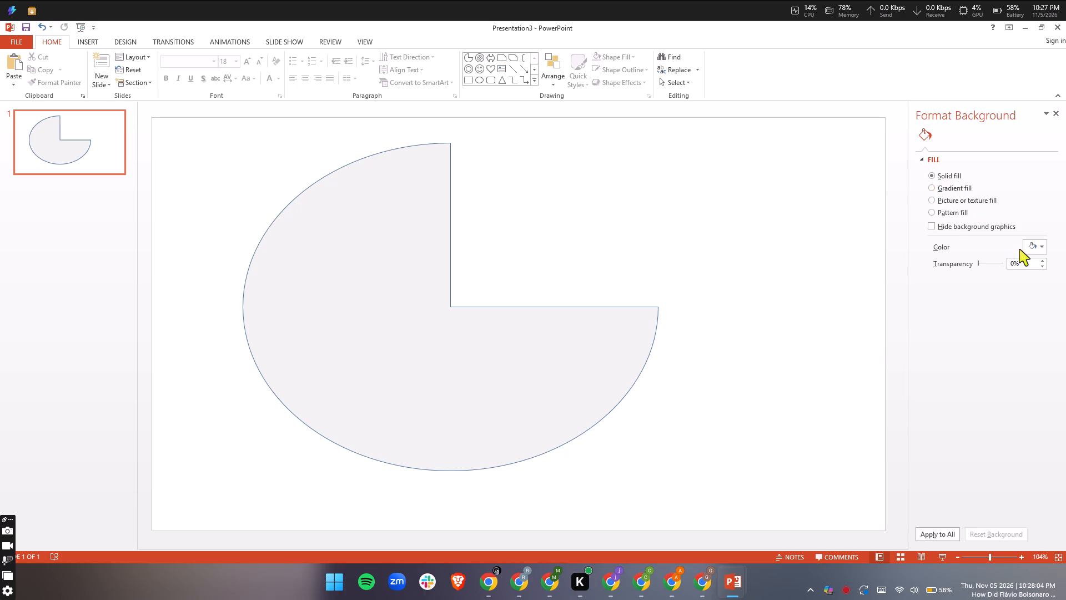
{"action": "left_click", "coordinate": [1043, 244]}
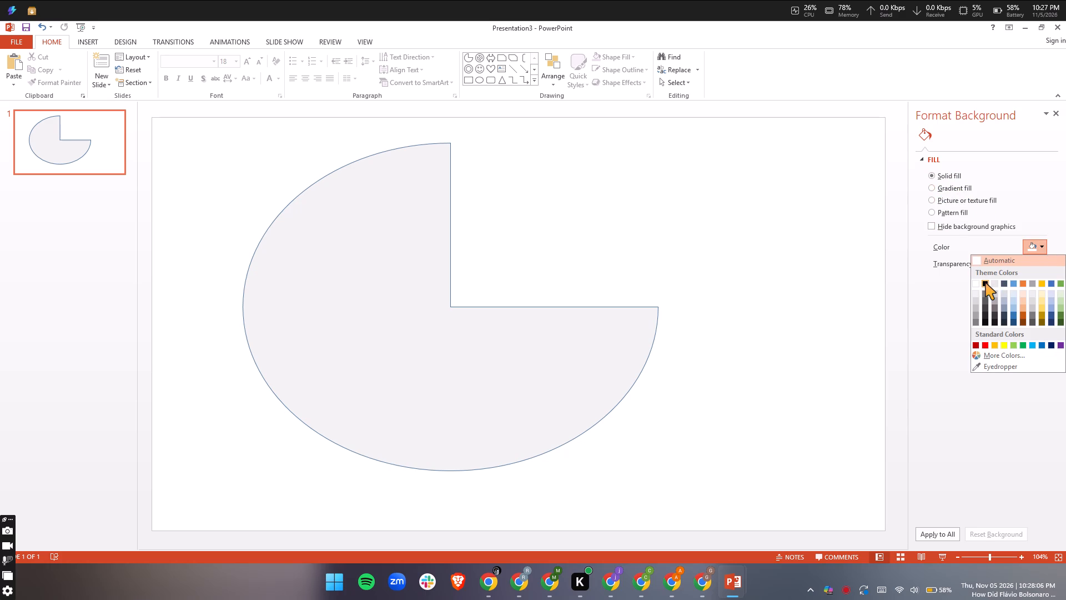
{"action": "left_click", "coordinate": [985, 283]}
{"action": "left_click", "coordinate": [821, 318]}
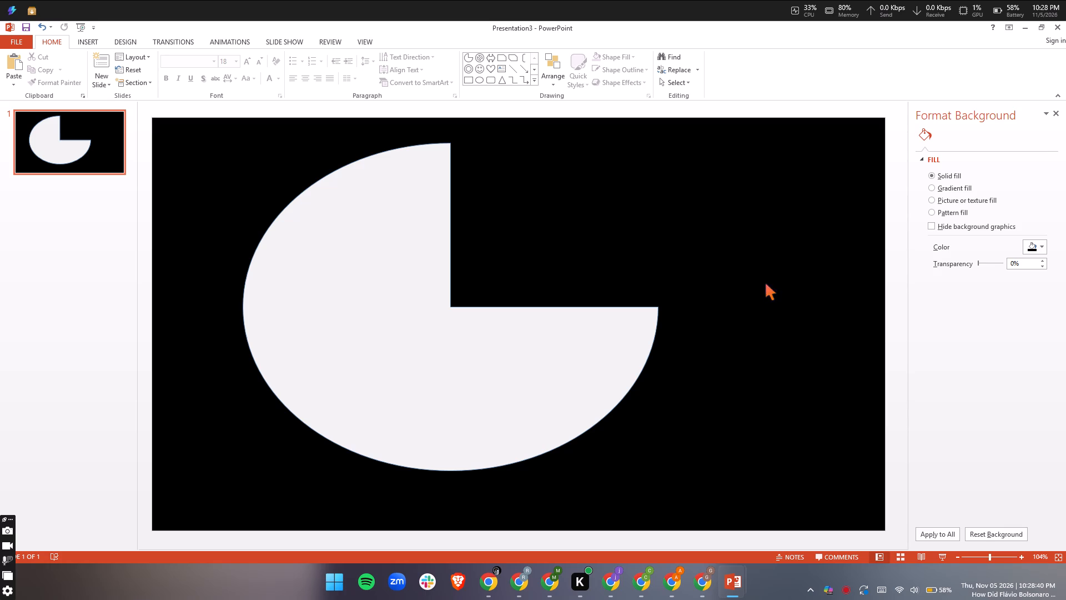
Move the pie shape to the right so it sits just right of the slide's centre.
{"action": "left_click", "coordinate": [394, 192]}
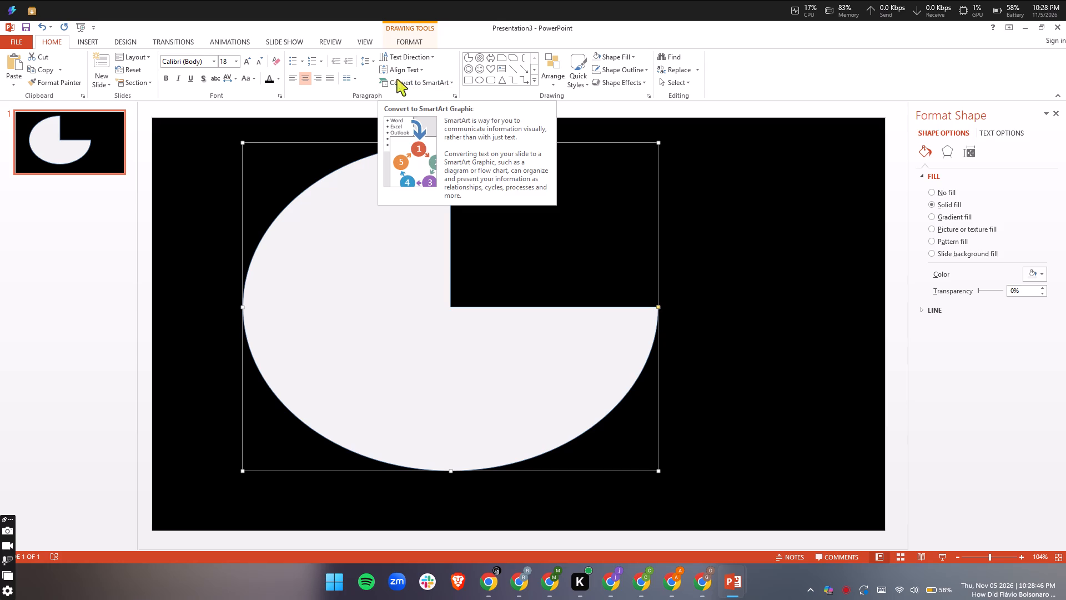
{"action": "left_click", "coordinate": [444, 226]}
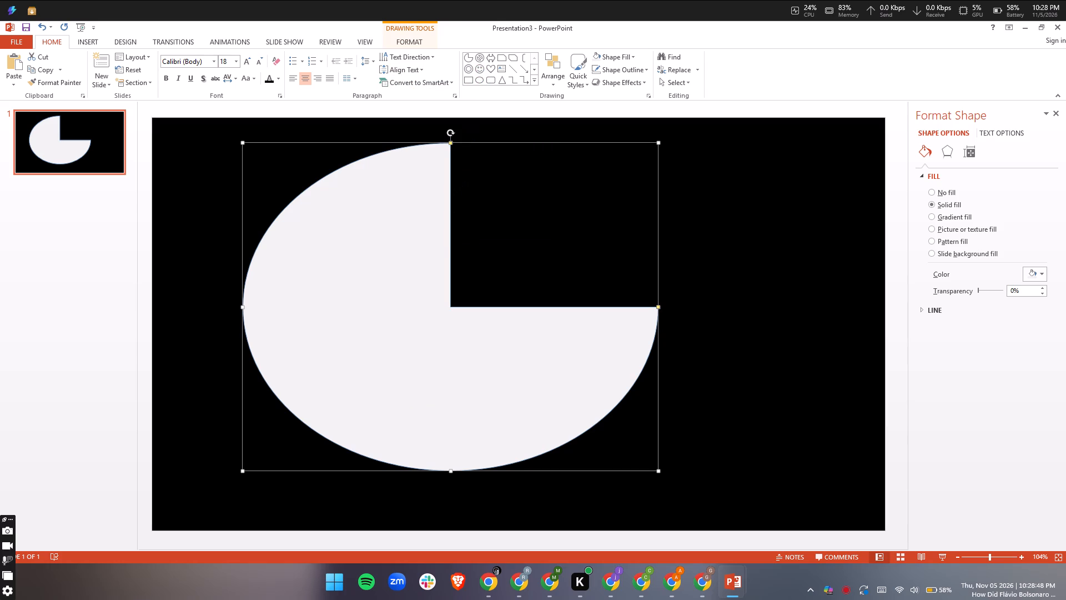
{"action": "left_click_drag", "start_coordinate": [361, 175], "coordinate": [368, 177]}
{"action": "left_click_drag", "start_coordinate": [354, 270], "coordinate": [368, 279]}
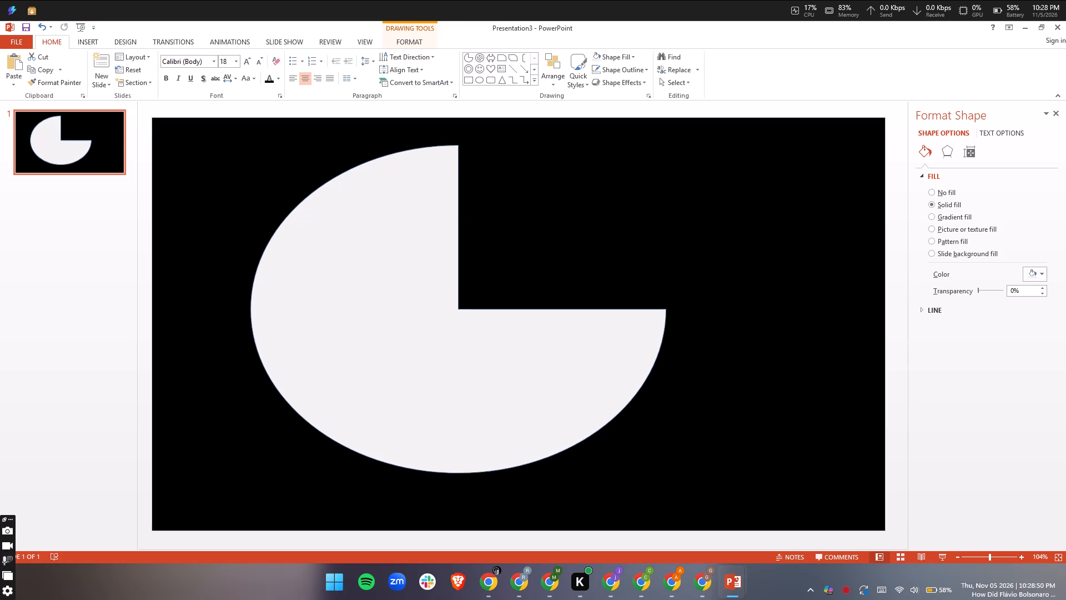
{"action": "left_click_drag", "start_coordinate": [368, 279], "coordinate": [448, 262]}
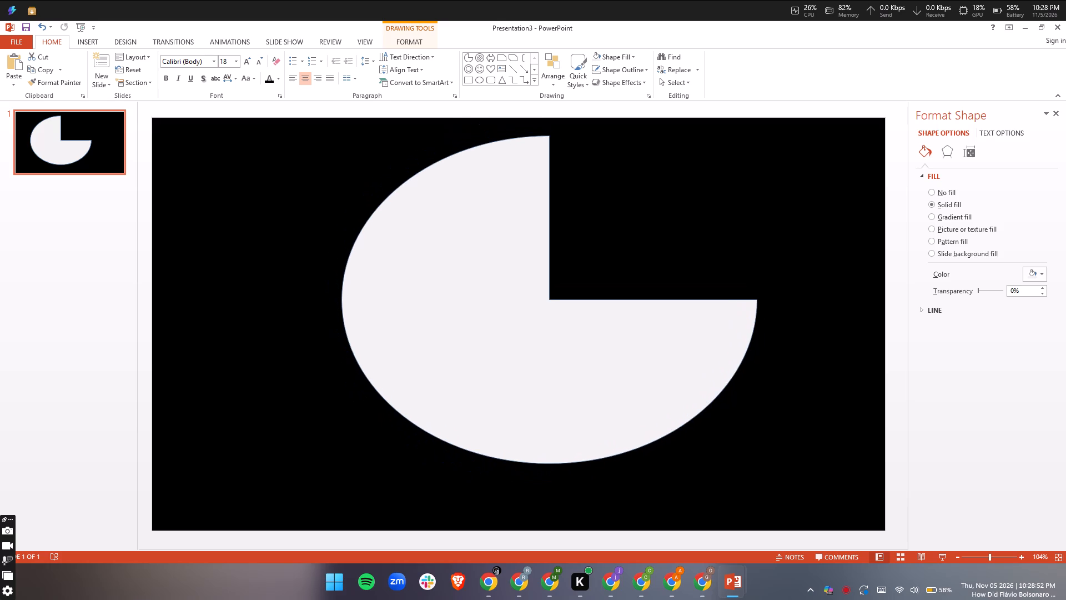
{"action": "left_click_drag", "start_coordinate": [448, 262], "coordinate": [447, 262]}
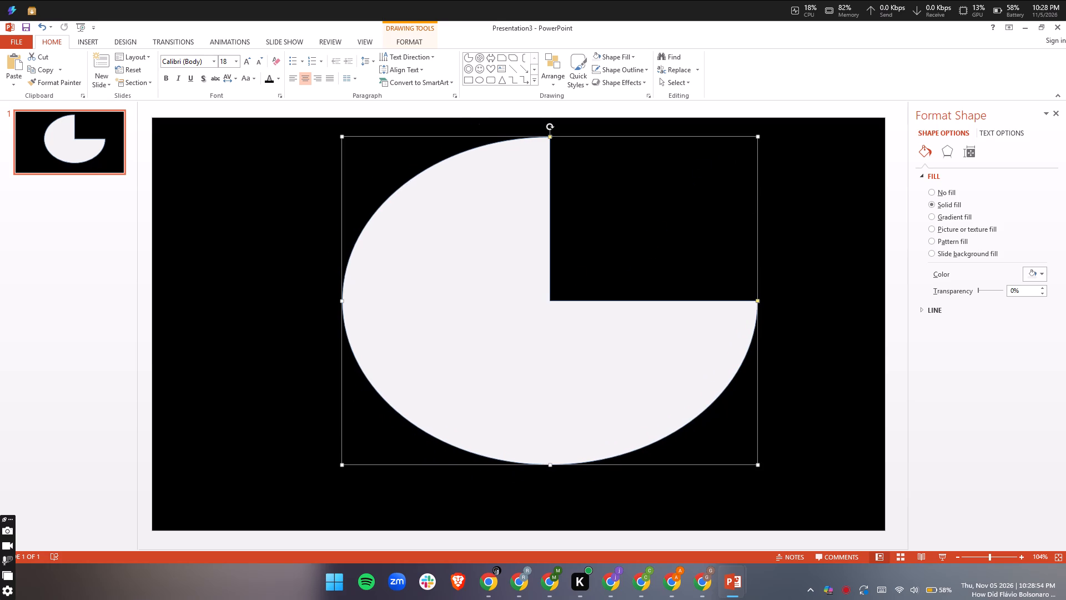
{"action": "left_click", "coordinate": [967, 156]}
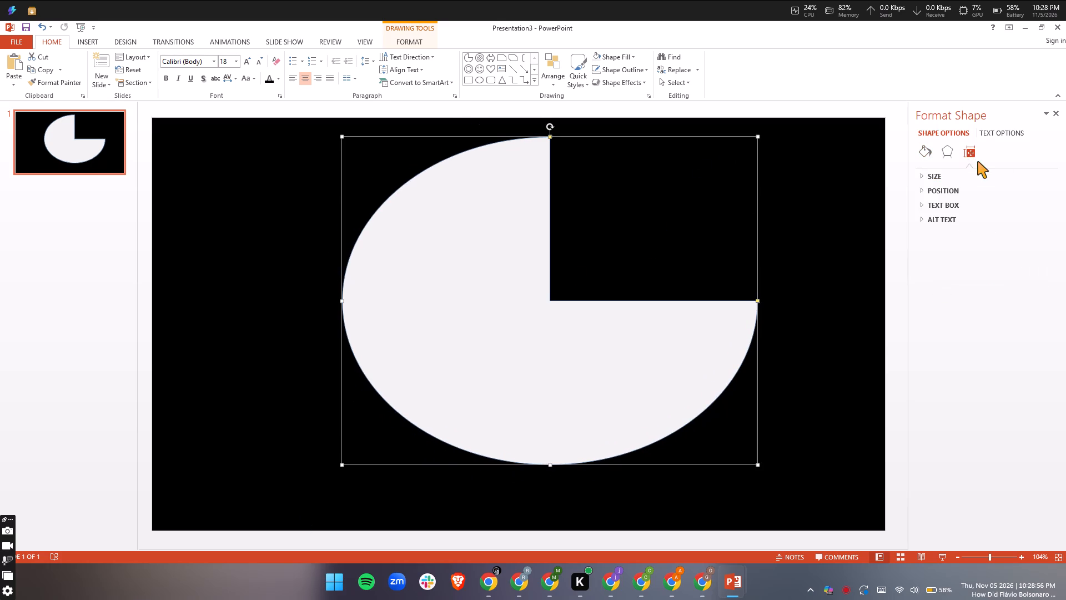
{"action": "left_click", "coordinate": [469, 272]}
{"action": "left_click", "coordinate": [472, 264]}
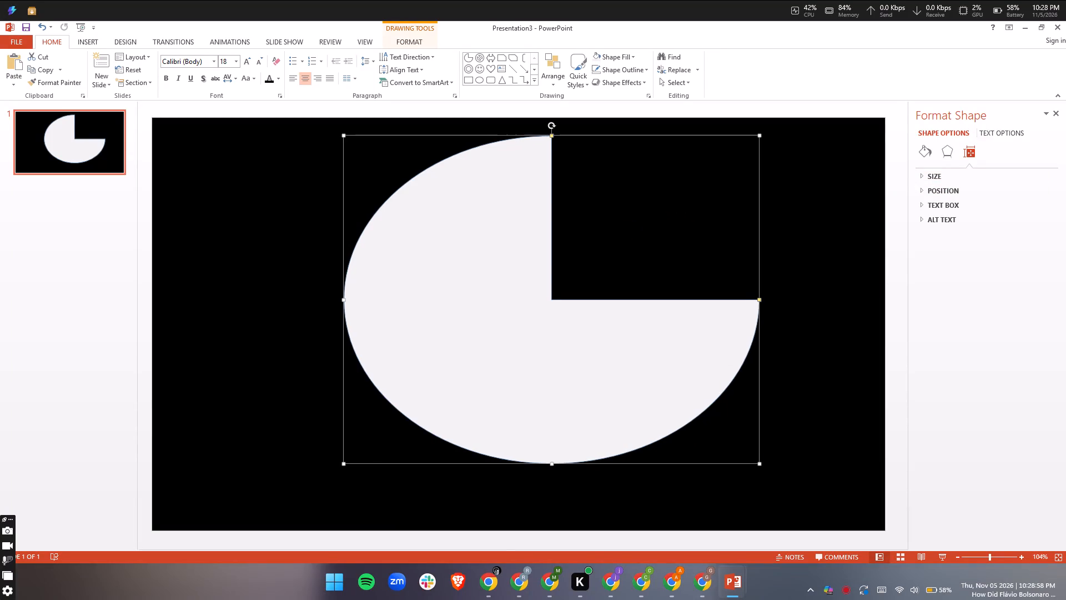
Open the 3-D format options for the pie shape's bevel, and deselect the shape.
{"action": "left_click", "coordinate": [646, 79]}
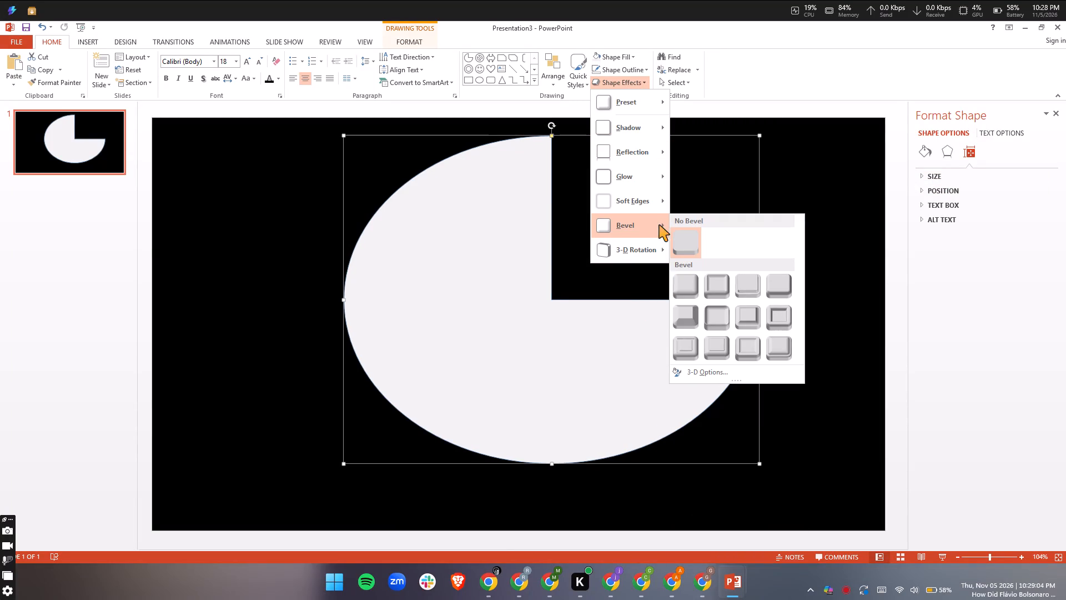
{"action": "left_click", "coordinate": [698, 373]}
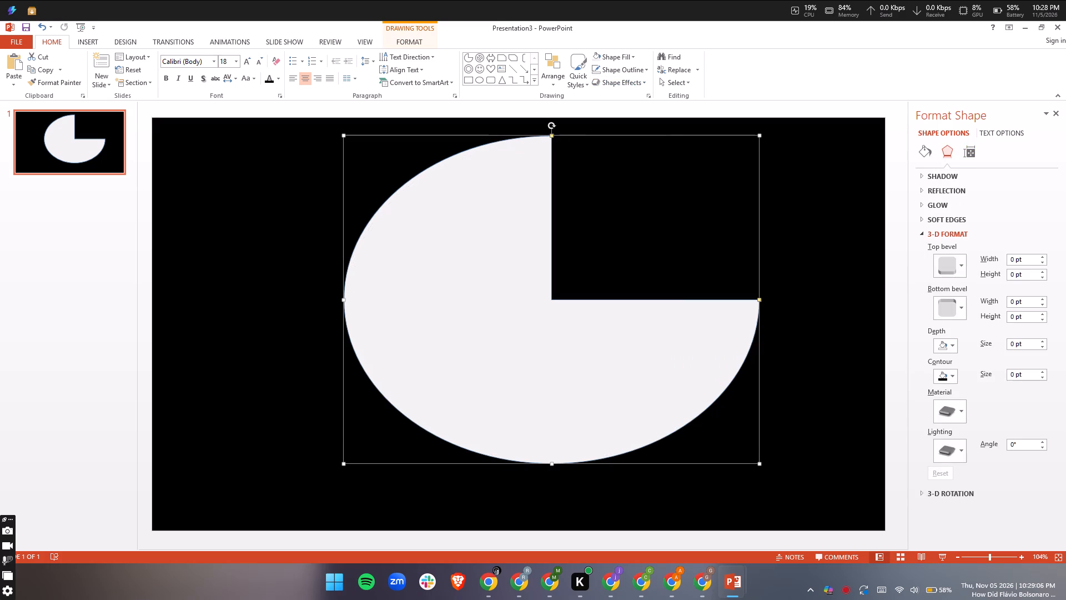
{"action": "left_click", "coordinate": [290, 174]}
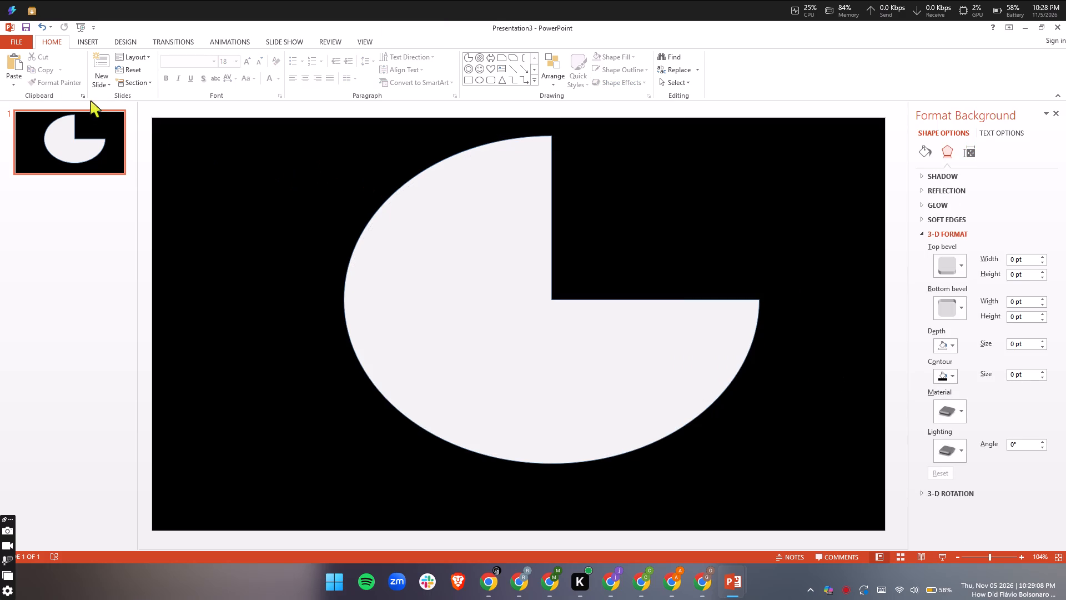
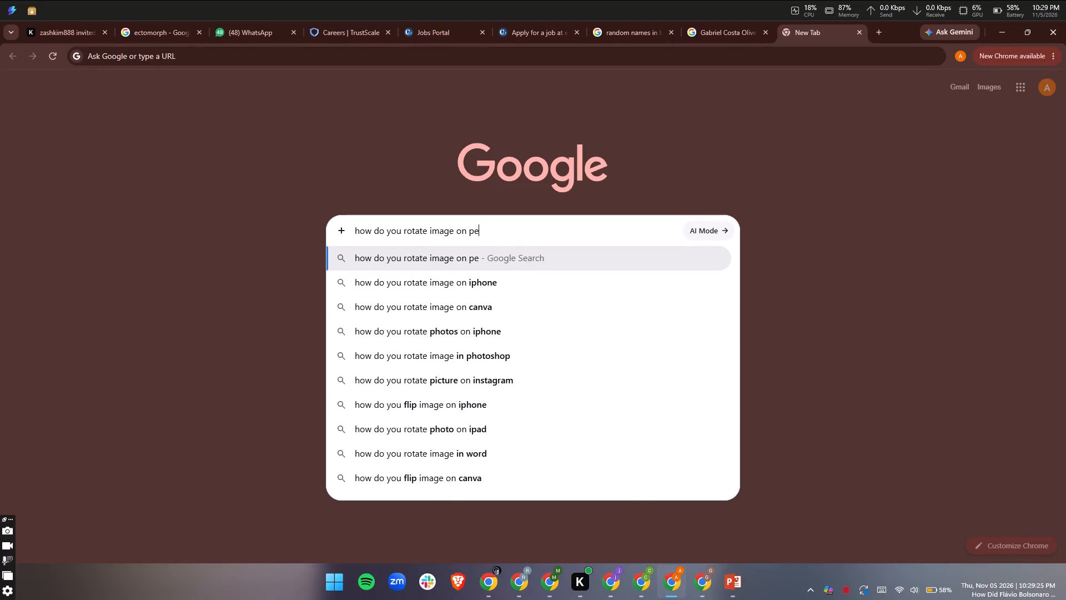
Search the web for "how do you rotate image on power point".
{"action": "type", "text": "r"}
{"action": "key", "text": "BackSpace"}
{"action": "key", "text": "BackSpace"}
{"action": "type", "text": "op"}
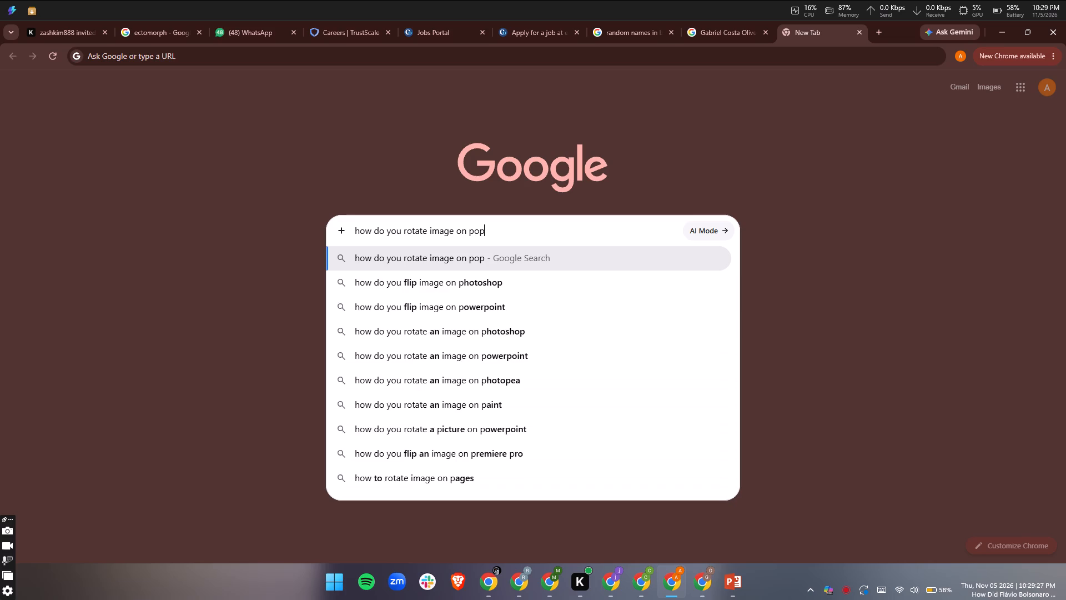
{"action": "key", "text": "e"}
{"action": "key", "text": "BackSpace"}
{"action": "key", "text": "BackSpace"}
{"action": "type", "text": "wre"}
{"action": "key", "text": "BackSpace"}
{"action": "key", "text": "BackSpace"}
{"action": "type", "text": "er point"}
{"action": "key", "text": "Return"}
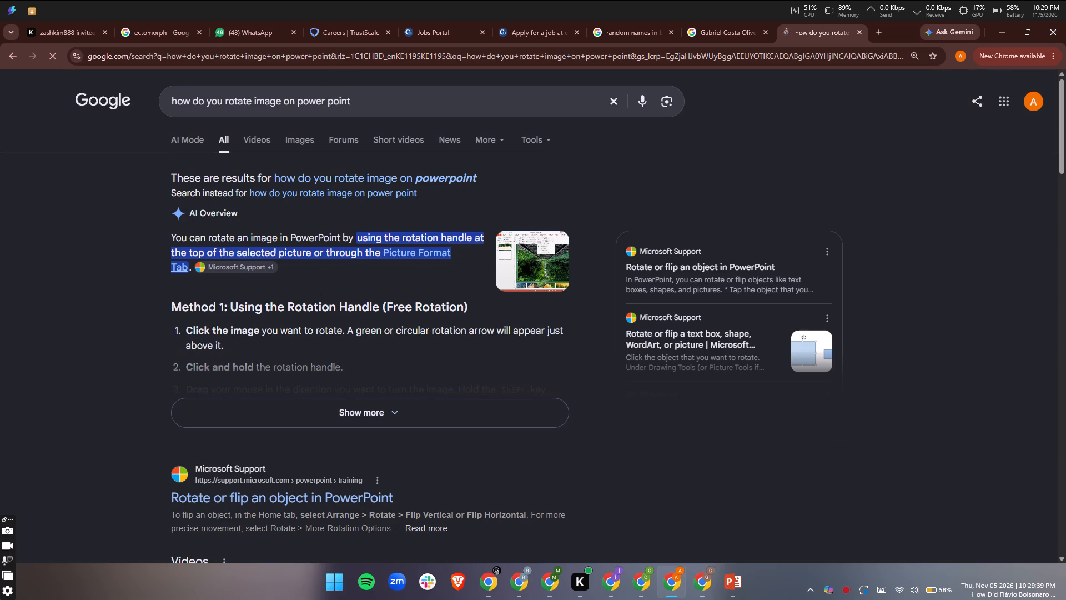
Change the search to "how do you rotate shape on power point" and expand the overview's rotation instructions.
{"action": "double_click", "coordinate": [270, 99]}
{"action": "type", "text": "shape"}
{"action": "key", "text": "space"}
{"action": "key", "text": "Return"}
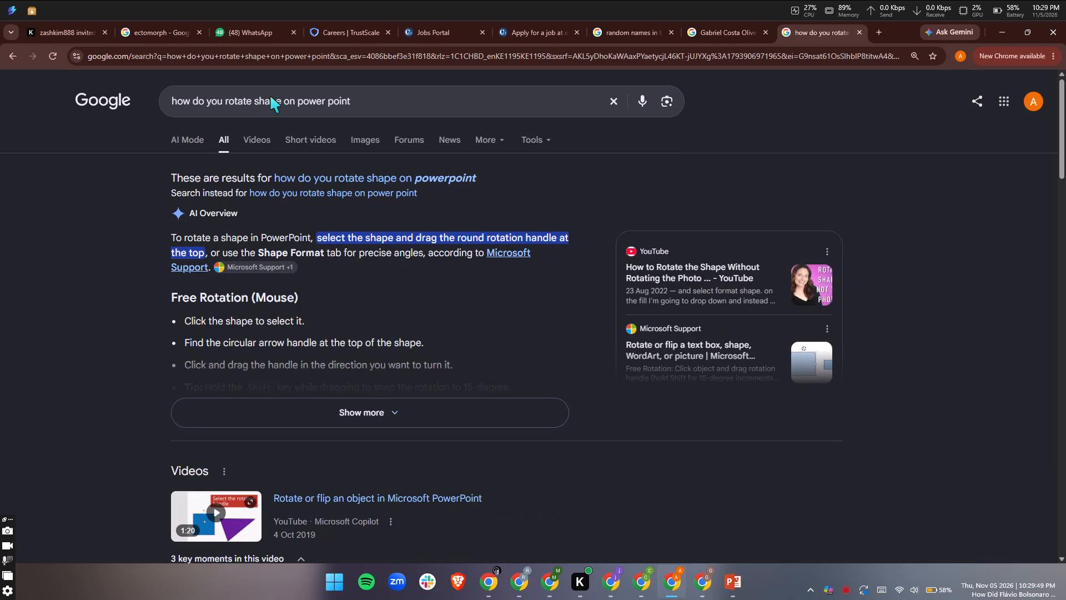
{"action": "left_click", "coordinate": [257, 423]}
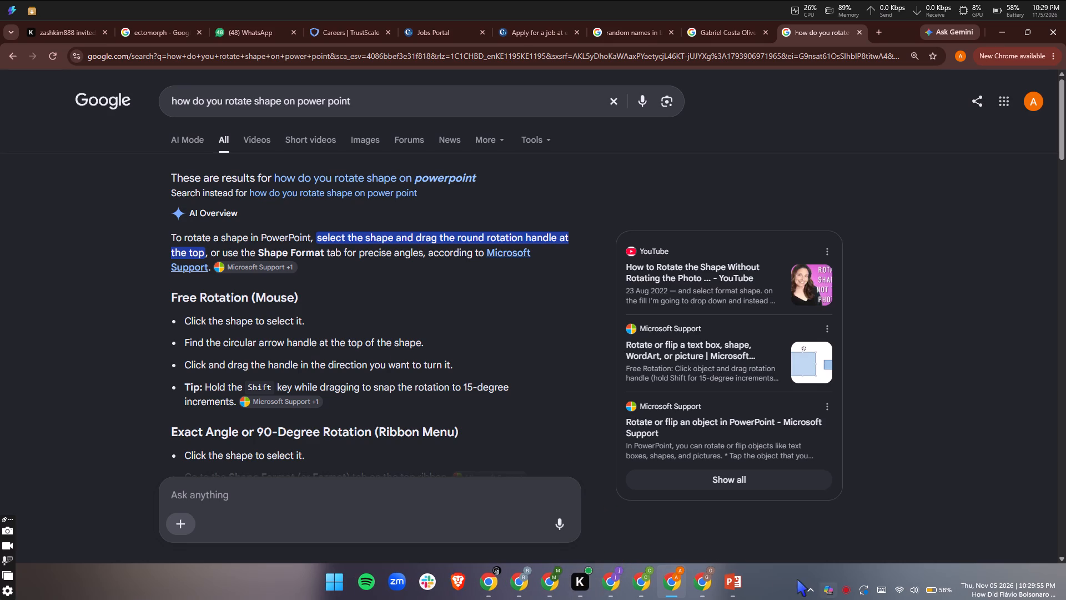
Switch to PowerPoint and rotate the pie shape clockwise until its open wedge faces right like a mouth.
{"action": "left_click", "coordinate": [726, 578]}
{"action": "left_click", "coordinate": [883, 501]}
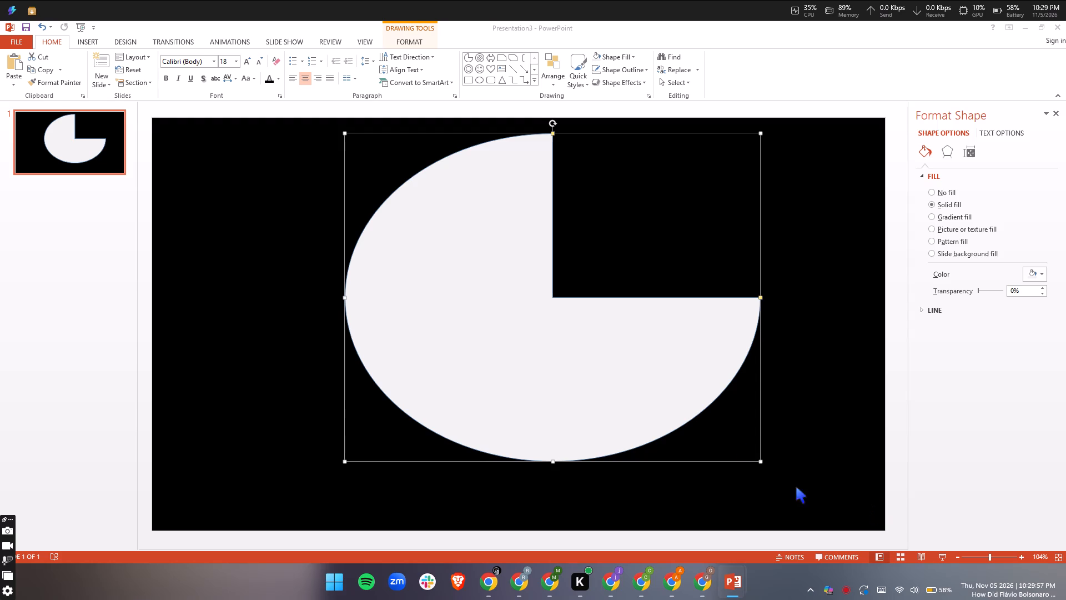
{"action": "left_click", "coordinate": [517, 255]}
{"action": "left_click", "coordinate": [552, 126]}
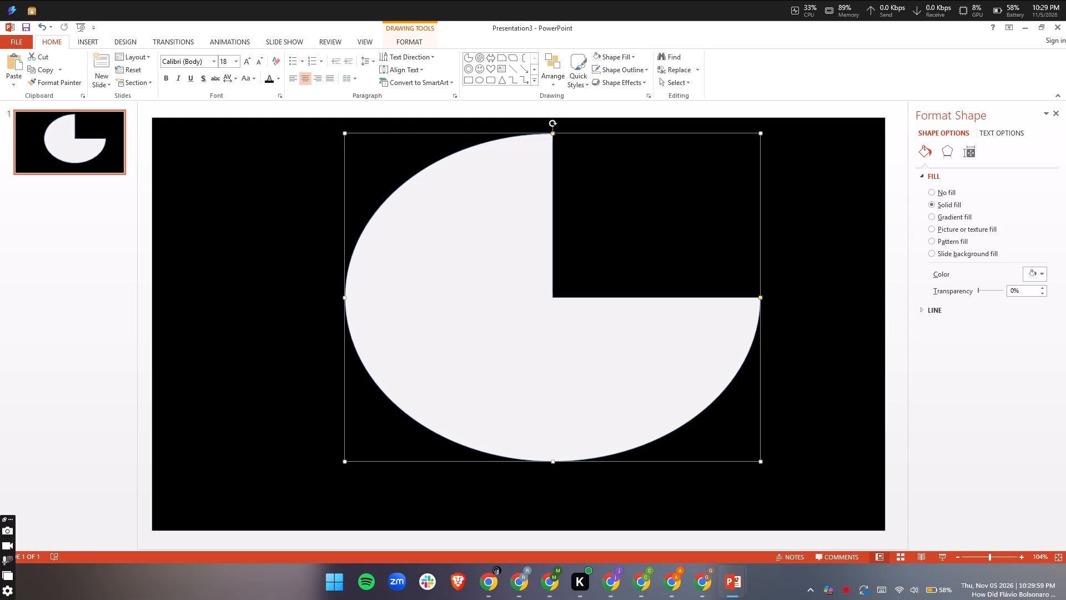
{"action": "left_click", "coordinate": [552, 124]}
{"action": "left_click", "coordinate": [554, 124]}
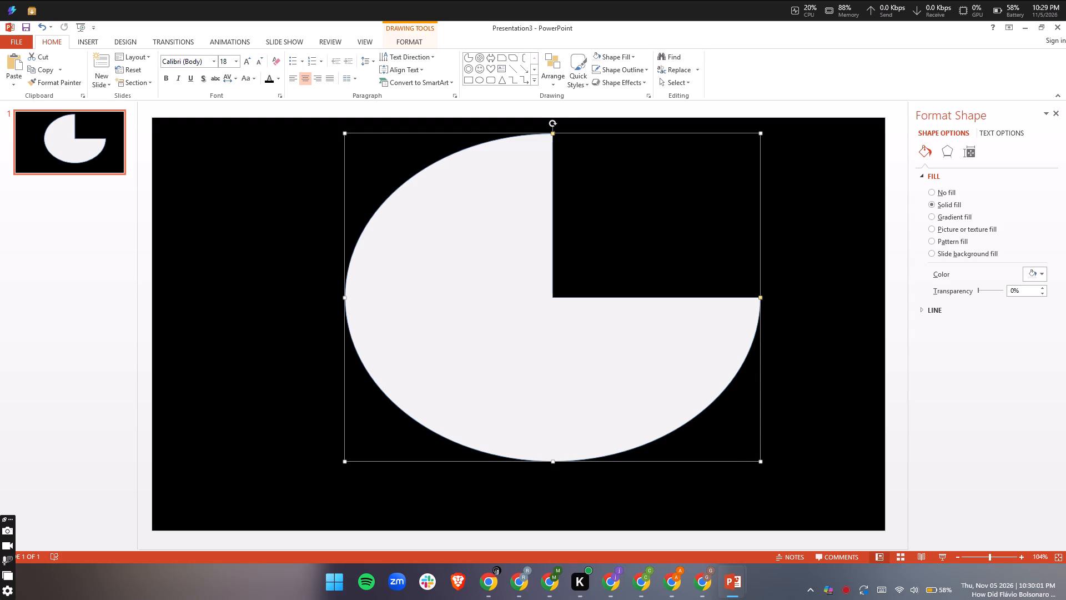
{"action": "left_click", "coordinate": [552, 121]}
{"action": "left_click", "coordinate": [543, 219]}
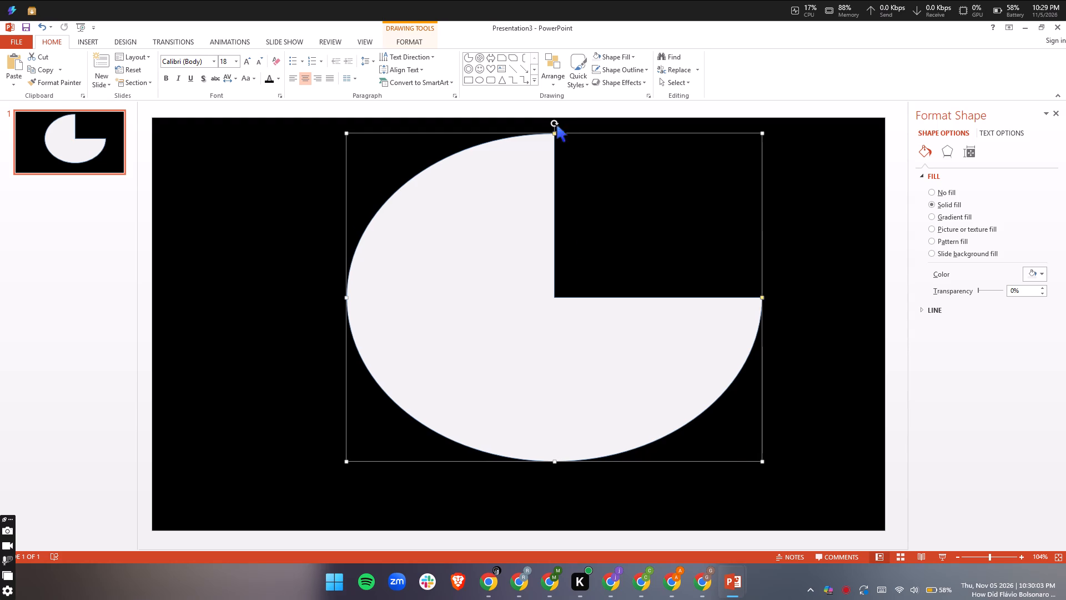
{"action": "left_click", "coordinate": [554, 121]}
{"action": "left_click_drag", "start_coordinate": [554, 121], "coordinate": [580, 145]}
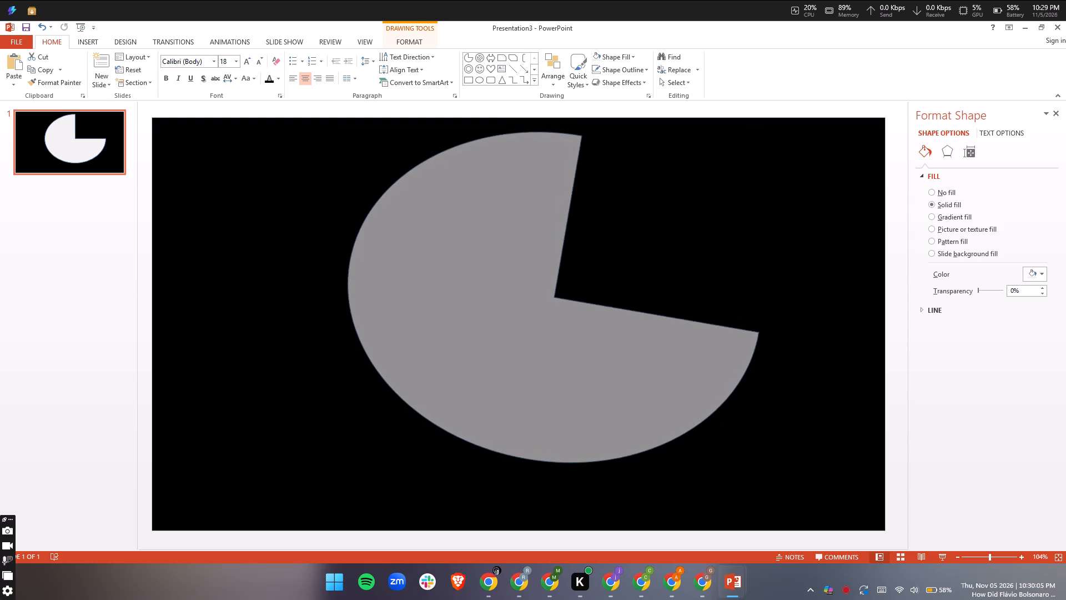
{"action": "left_click_drag", "start_coordinate": [580, 145], "coordinate": [600, 237]}
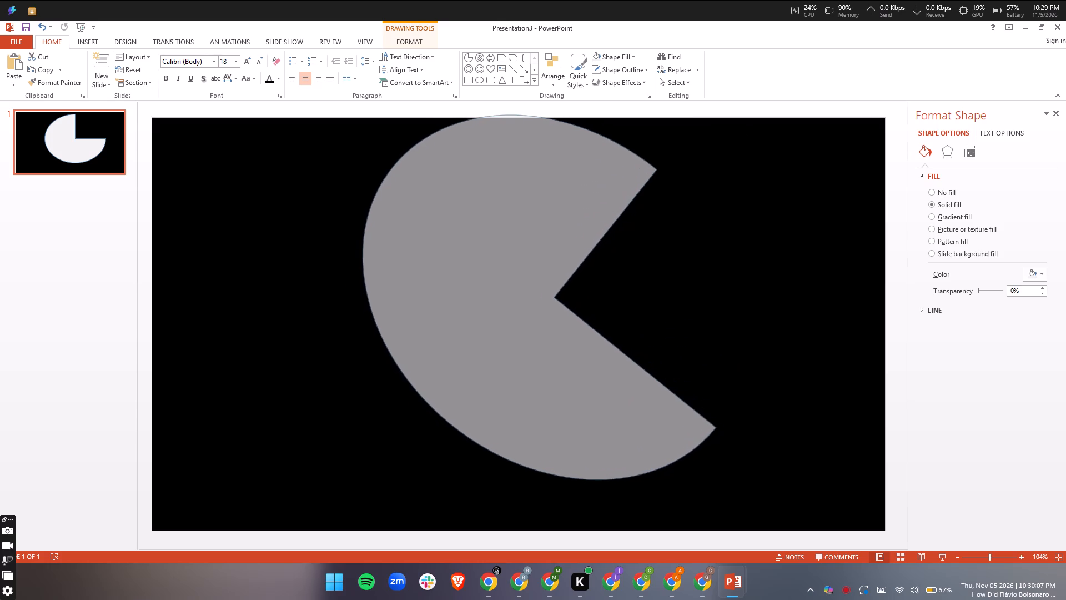
{"action": "left_click_drag", "start_coordinate": [600, 237], "coordinate": [620, 201]}
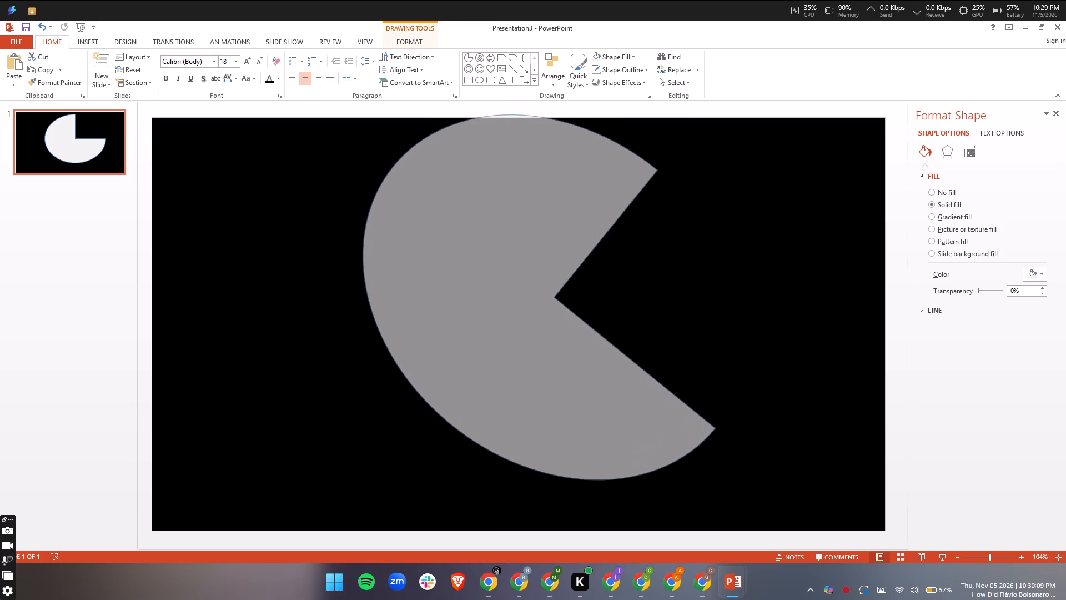
{"action": "left_click_drag", "start_coordinate": [620, 201], "coordinate": [637, 180]}
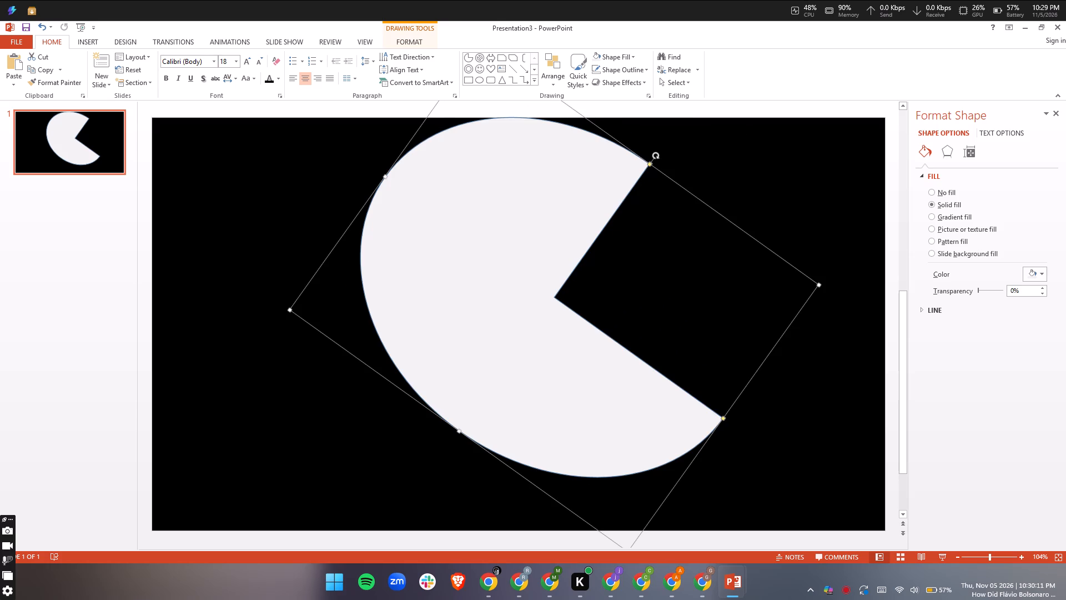
Open up the speaker notes area beneath the slide, and deselect the pie shape.
{"action": "left_click_drag", "start_coordinate": [626, 549], "coordinate": [631, 491]}
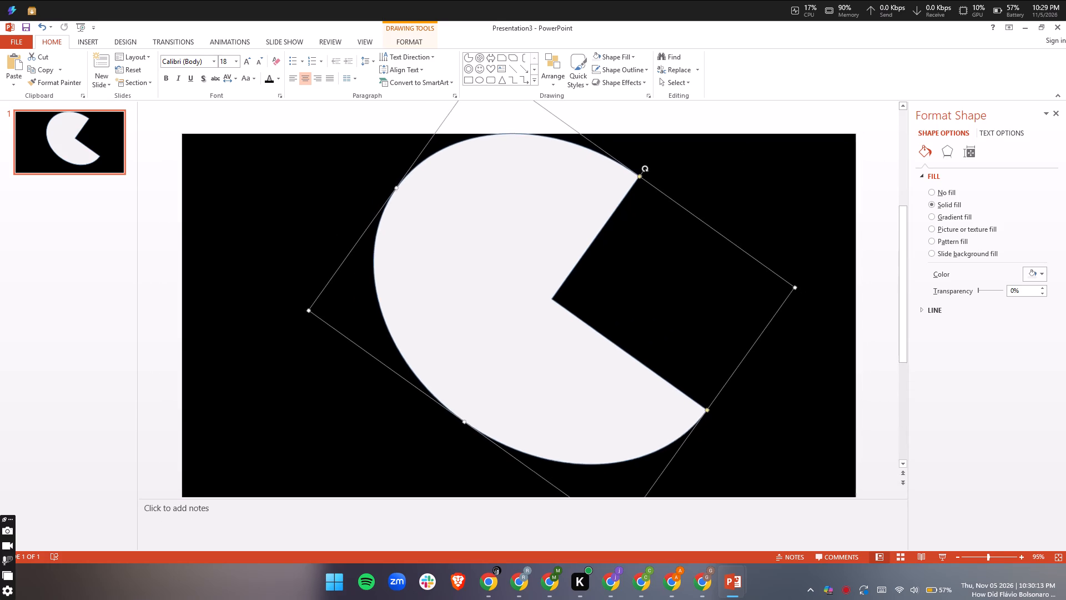
{"action": "left_click_drag", "start_coordinate": [631, 491], "coordinate": [631, 490]}
{"action": "left_click", "coordinate": [622, 459]}
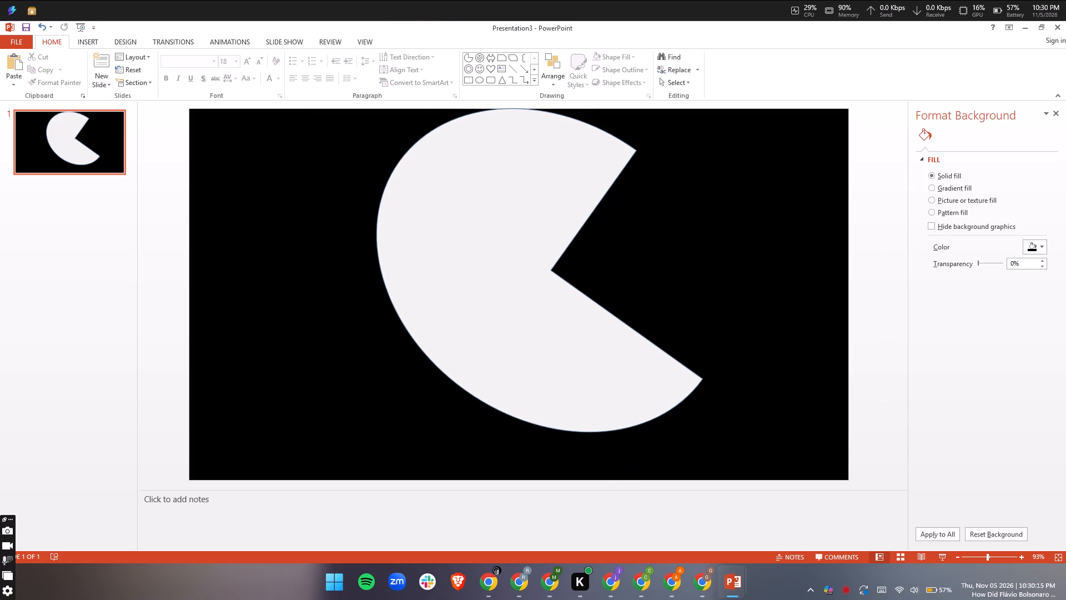
Nudge the pie shape slightly down and left, and shorten its long side until its outline is nearly circular.
{"action": "left_click", "coordinate": [540, 284]}
{"action": "left_click_drag", "start_coordinate": [465, 390], "coordinate": [461, 402]}
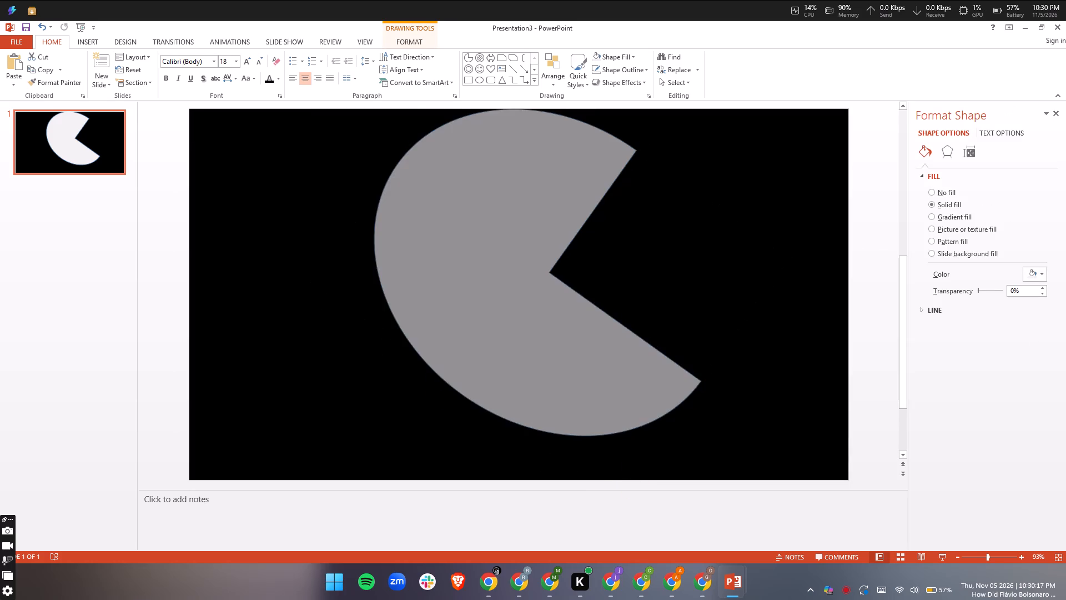
{"action": "left_click_drag", "start_coordinate": [461, 402], "coordinate": [428, 377]}
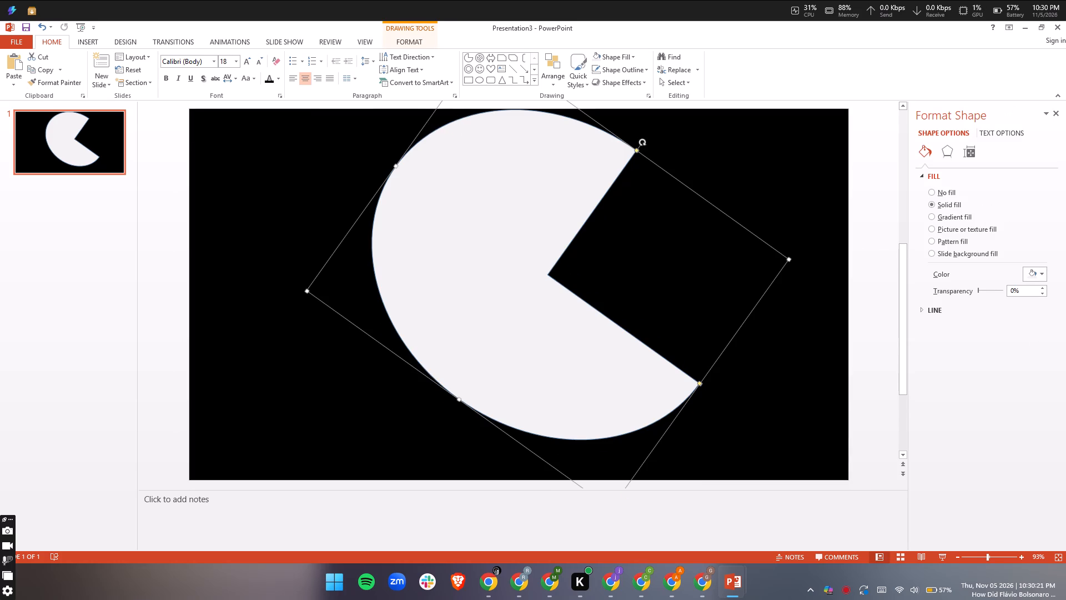
{"action": "left_click_drag", "start_coordinate": [396, 165], "coordinate": [416, 214]}
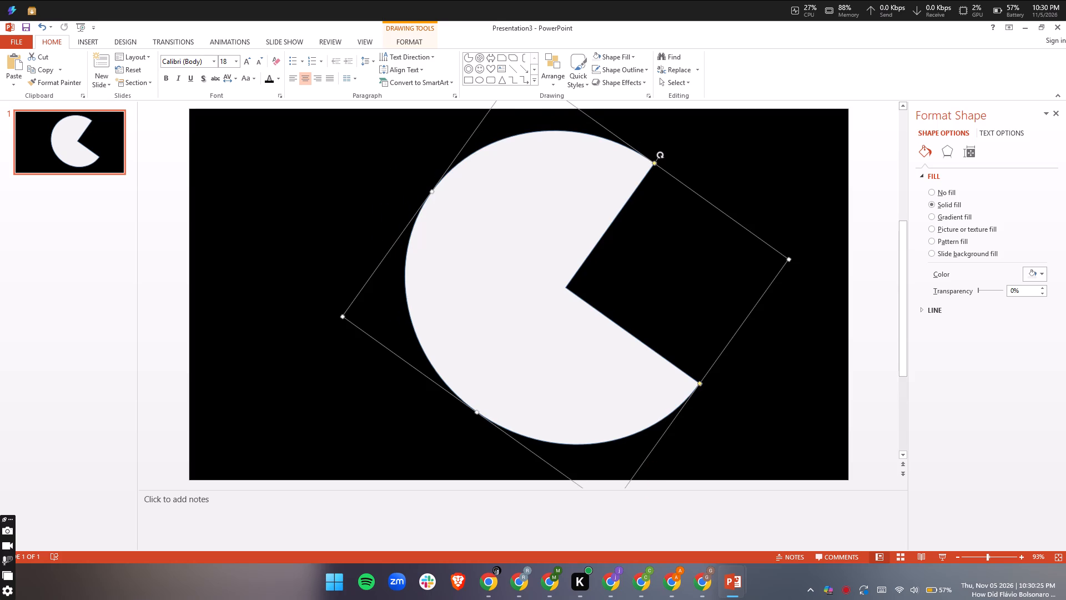
Nudge the pie shape down and right, and raise the lower edge of its wedge to narrow the mouth opening.
{"action": "left_click_drag", "start_coordinate": [700, 381], "coordinate": [685, 367]}
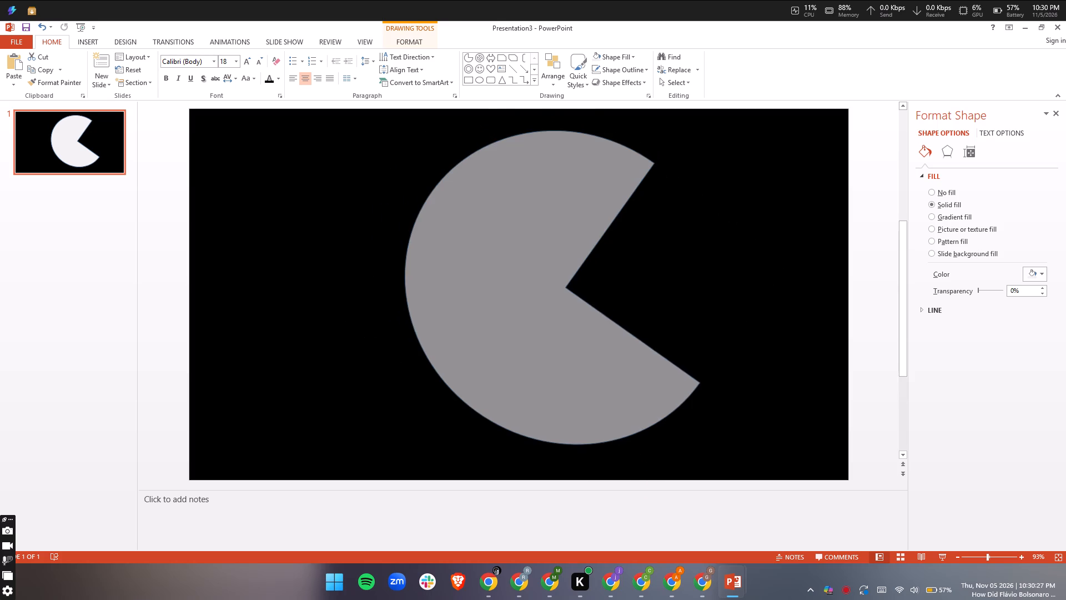
{"action": "left_click_drag", "start_coordinate": [685, 367], "coordinate": [685, 366]}
{"action": "left_click", "coordinate": [700, 377]}
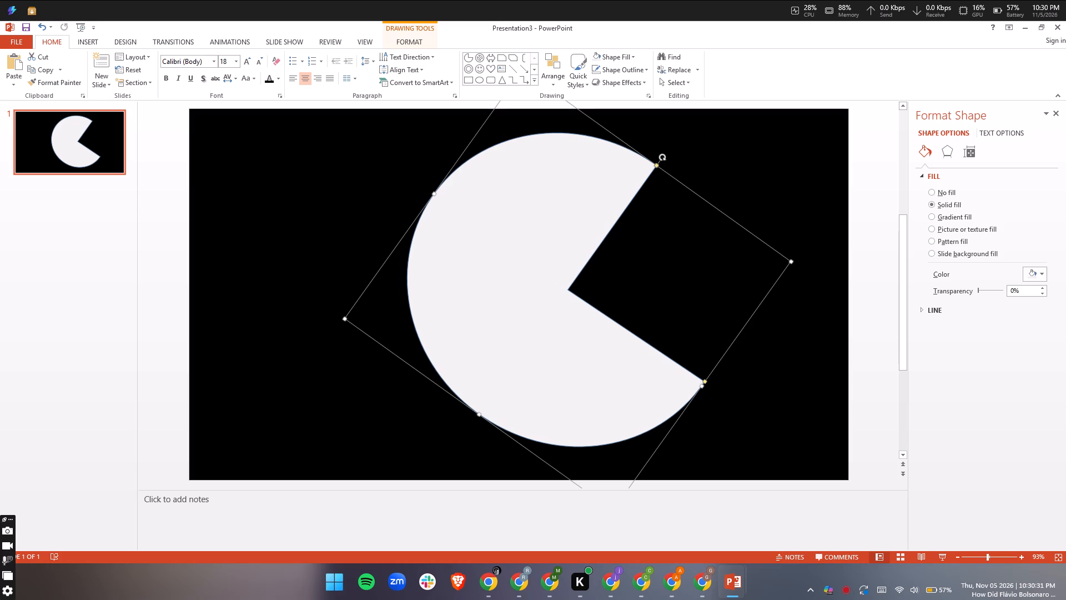
{"action": "left_click_drag", "start_coordinate": [705, 382], "coordinate": [718, 352]}
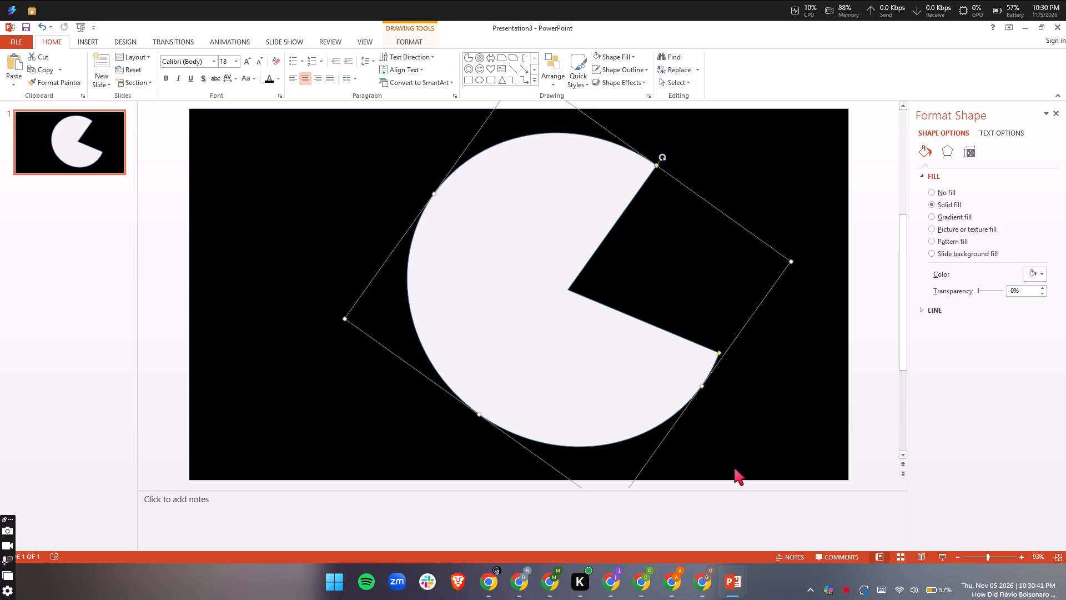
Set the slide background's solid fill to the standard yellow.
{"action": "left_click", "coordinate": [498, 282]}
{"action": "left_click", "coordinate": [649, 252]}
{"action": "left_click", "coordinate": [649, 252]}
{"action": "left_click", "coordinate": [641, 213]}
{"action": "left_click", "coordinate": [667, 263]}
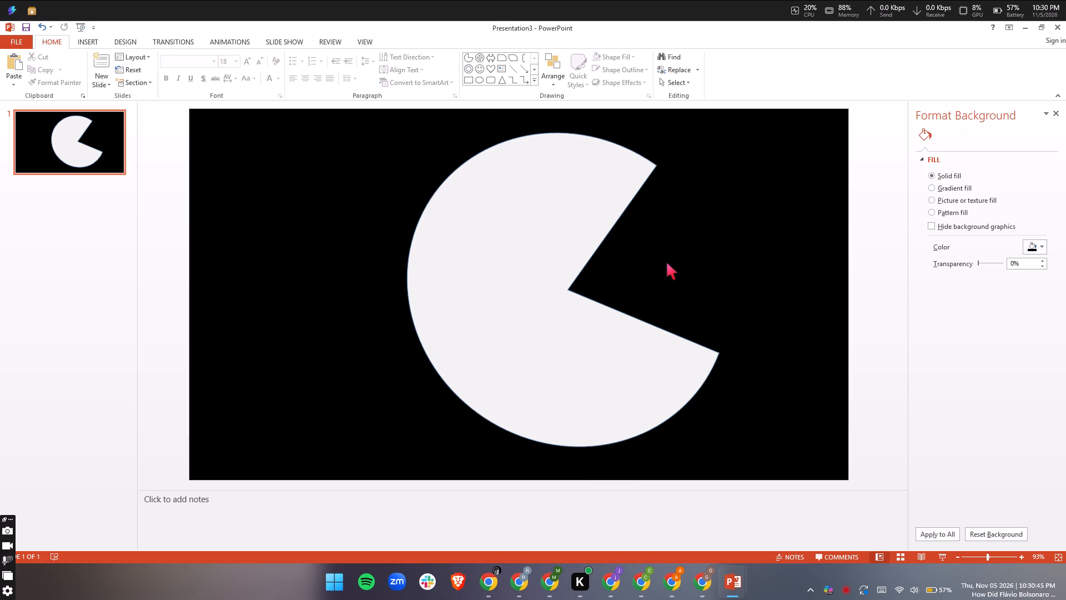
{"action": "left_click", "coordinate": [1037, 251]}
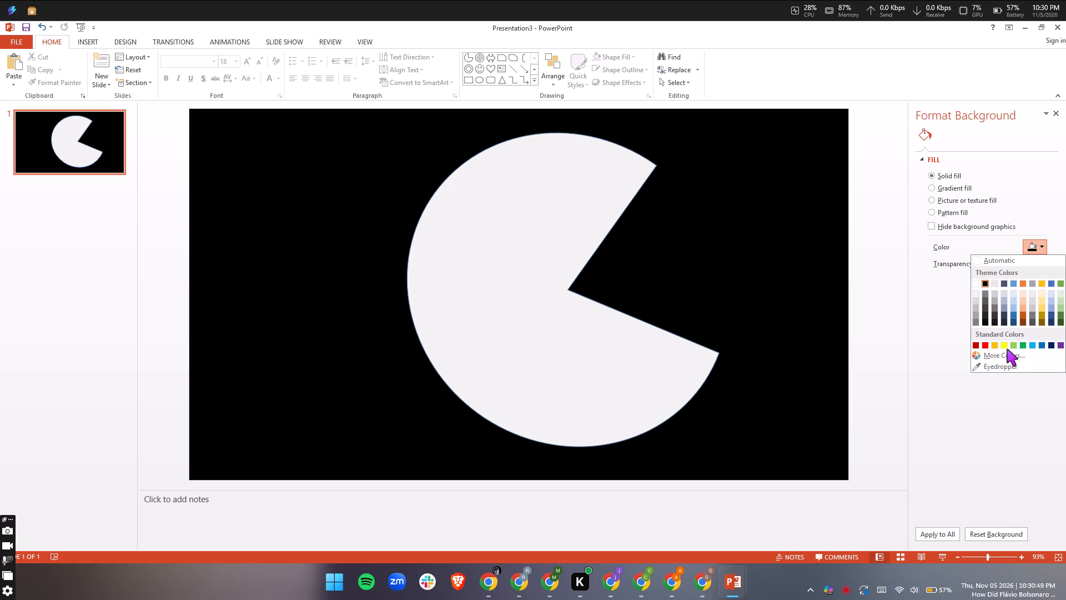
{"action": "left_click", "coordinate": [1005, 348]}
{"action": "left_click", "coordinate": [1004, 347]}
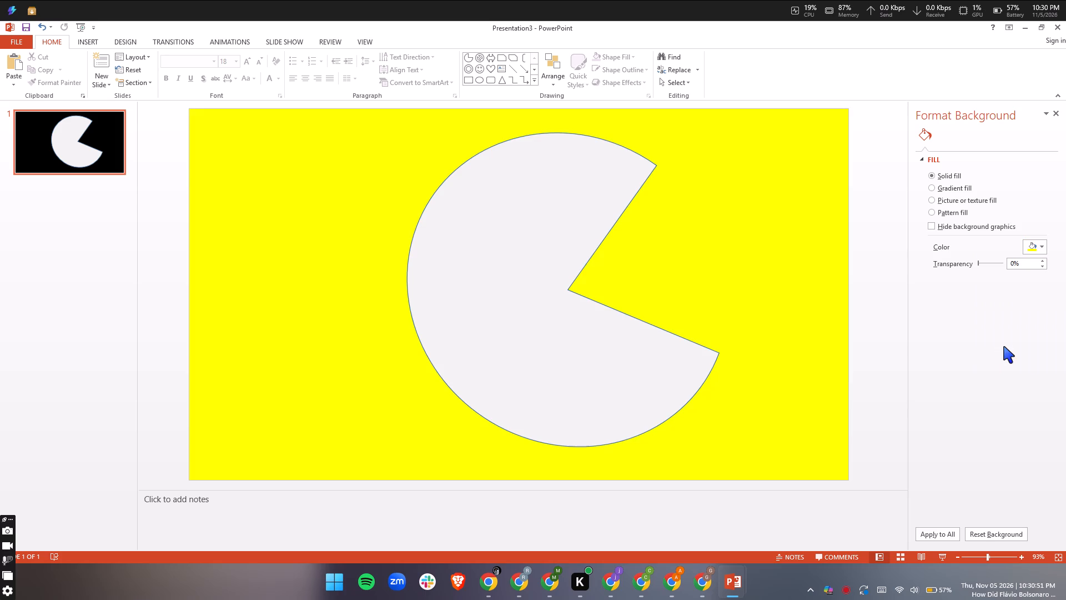
Change the slide background's solid fill to Orange, Accent 2, Lighter 40%.
{"action": "left_click", "coordinate": [1042, 252]}
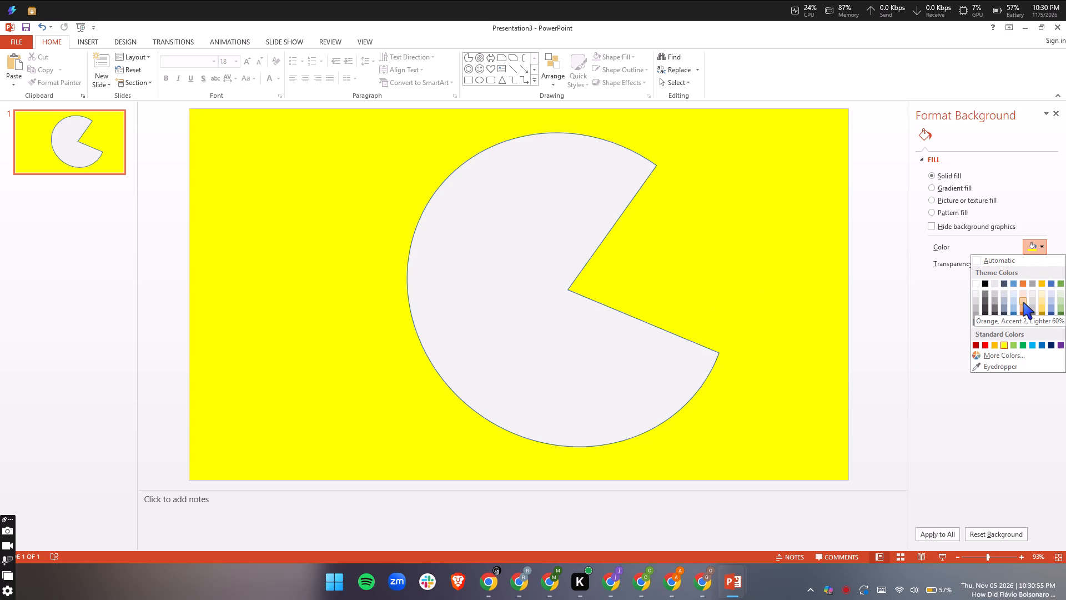
{"action": "left_click", "coordinate": [806, 304]}
{"action": "left_click", "coordinate": [793, 284]}
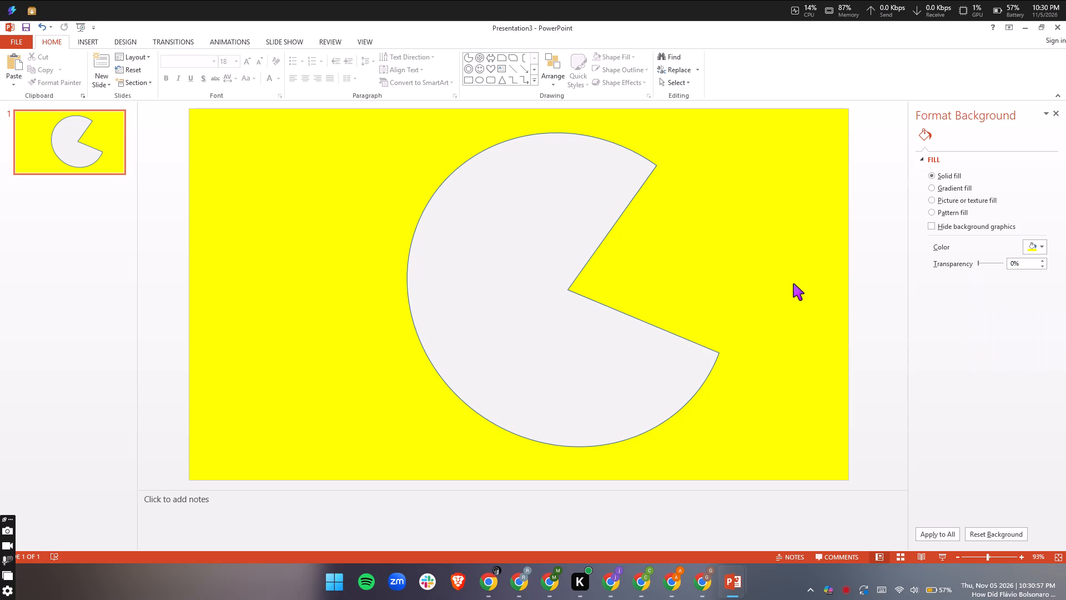
{"action": "left_click", "coordinate": [695, 231]}
{"action": "right_click", "coordinate": [691, 230]}
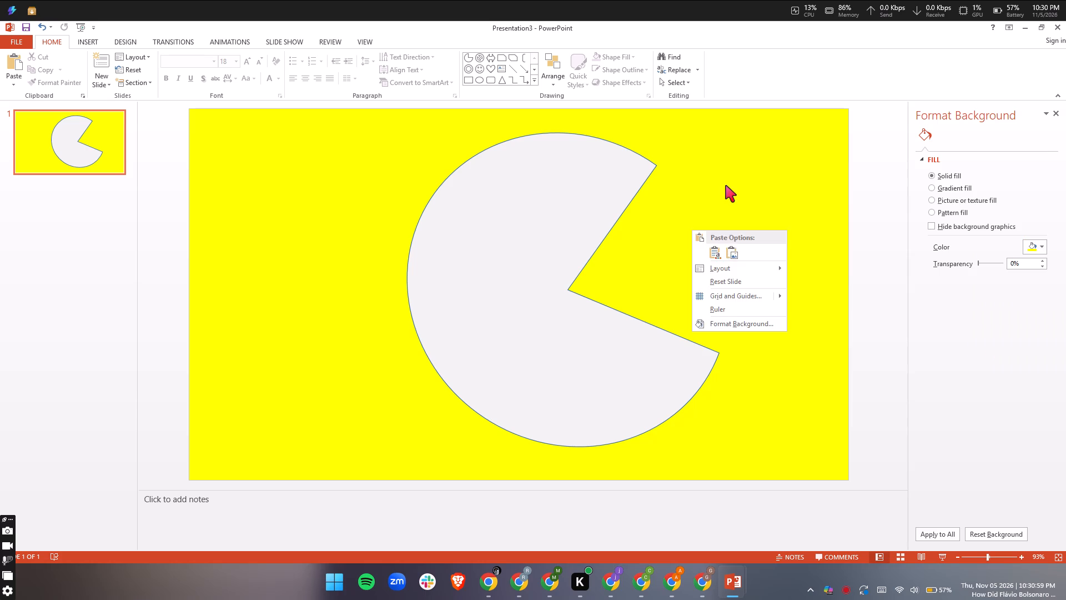
{"action": "left_click", "coordinate": [726, 186]}
{"action": "left_click", "coordinate": [726, 186]}
{"action": "right_click", "coordinate": [724, 232]}
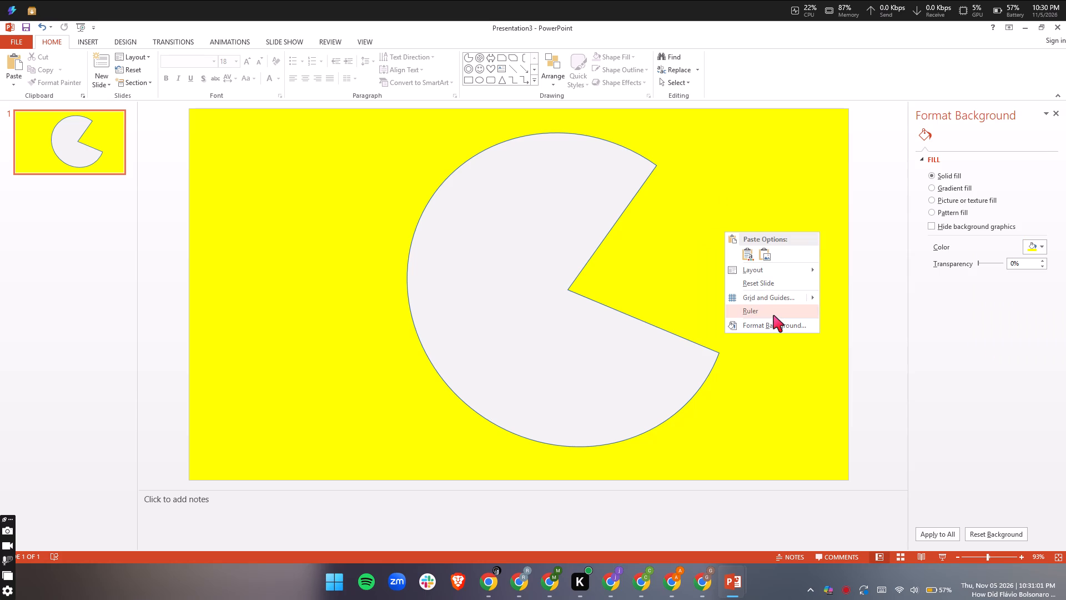
{"action": "left_click", "coordinate": [773, 327]}
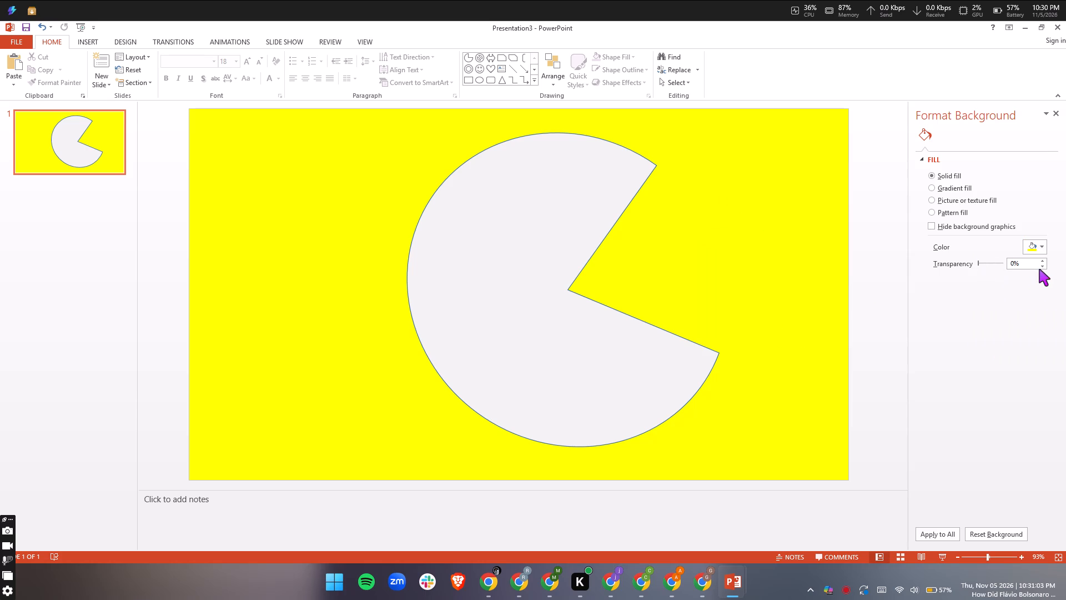
{"action": "left_click", "coordinate": [1040, 266]}
{"action": "left_click", "coordinate": [1043, 245]}
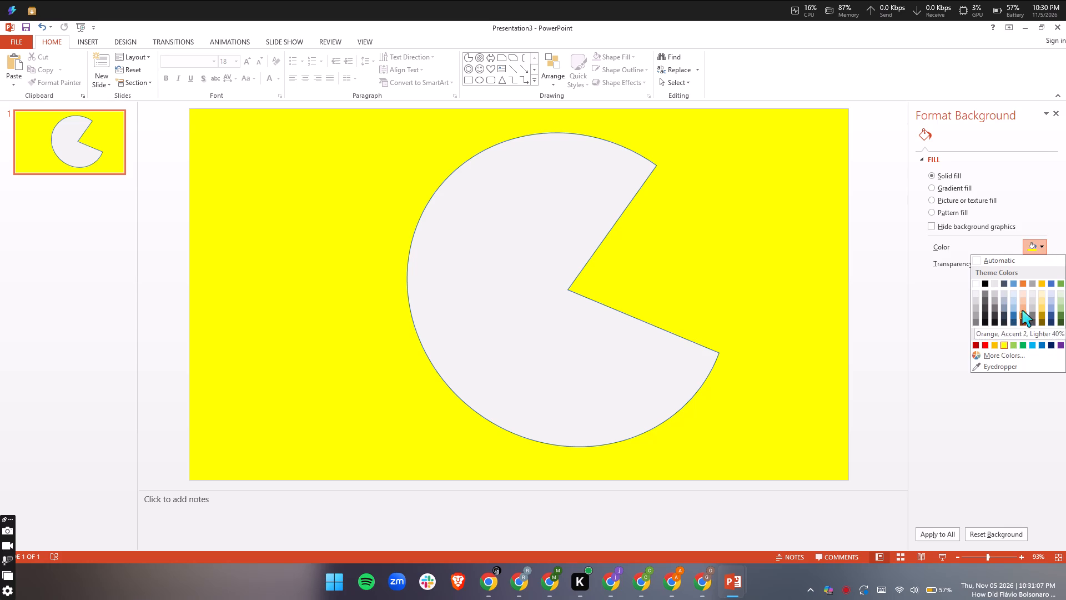
{"action": "left_click", "coordinate": [1022, 311]}
Fill the pie shape with black and deselect it.
{"action": "left_click", "coordinate": [519, 269]}
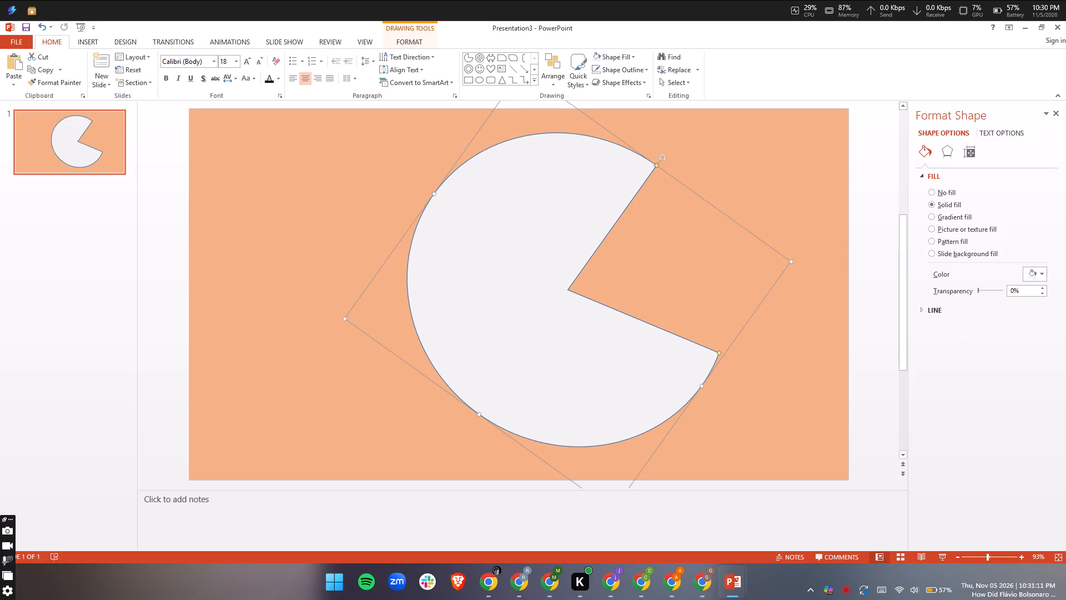
{"action": "left_click", "coordinate": [633, 54]}
{"action": "left_click", "coordinate": [605, 86]}
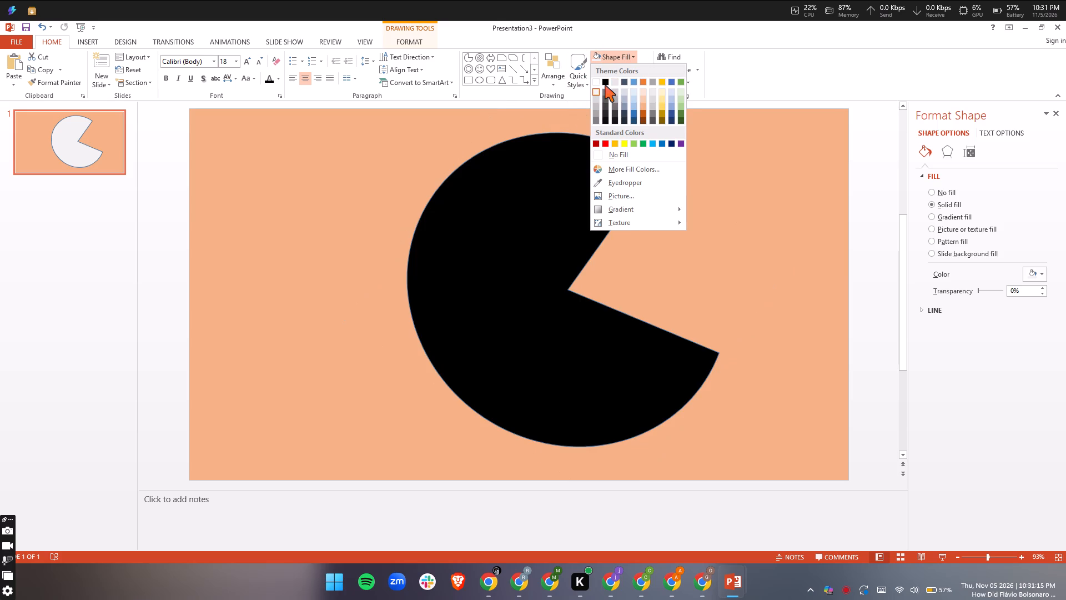
{"action": "left_click", "coordinate": [605, 86]}
{"action": "left_click", "coordinate": [606, 84]}
{"action": "left_click", "coordinate": [604, 84]}
{"action": "left_click", "coordinate": [606, 83]}
{"action": "left_click", "coordinate": [761, 200]}
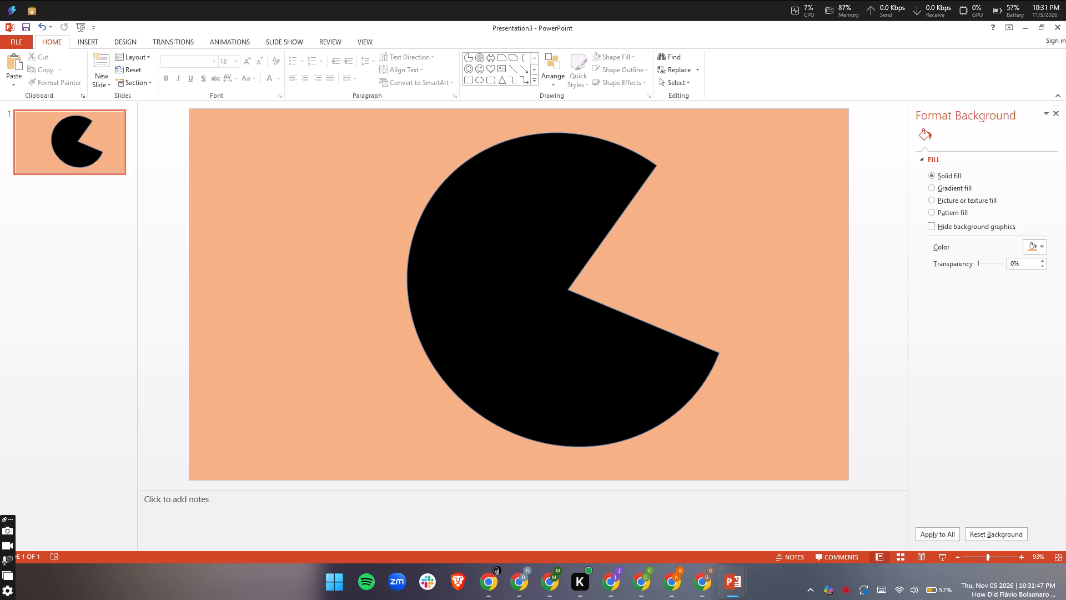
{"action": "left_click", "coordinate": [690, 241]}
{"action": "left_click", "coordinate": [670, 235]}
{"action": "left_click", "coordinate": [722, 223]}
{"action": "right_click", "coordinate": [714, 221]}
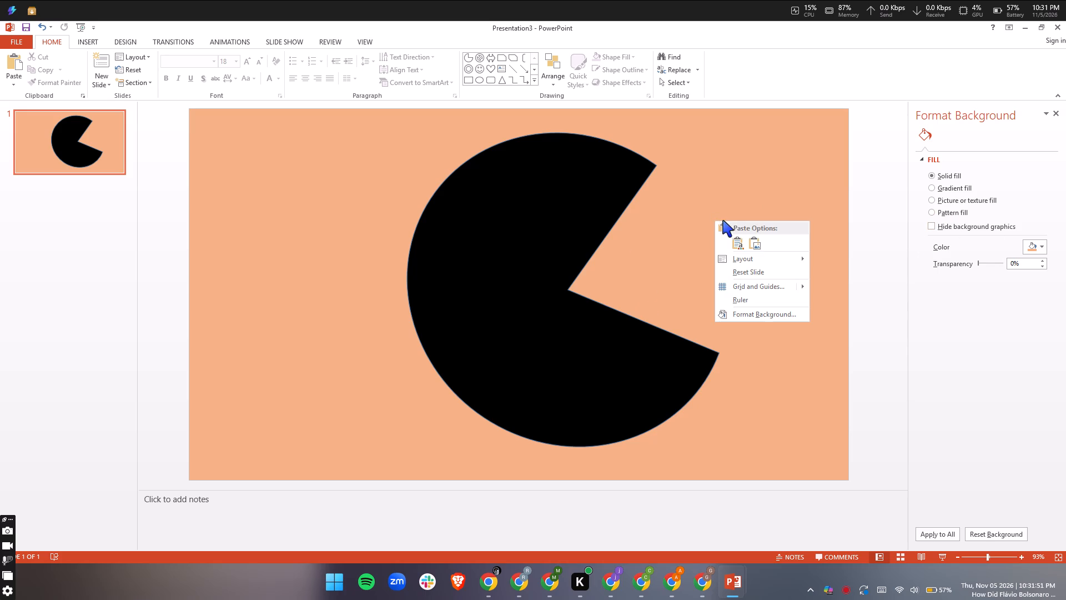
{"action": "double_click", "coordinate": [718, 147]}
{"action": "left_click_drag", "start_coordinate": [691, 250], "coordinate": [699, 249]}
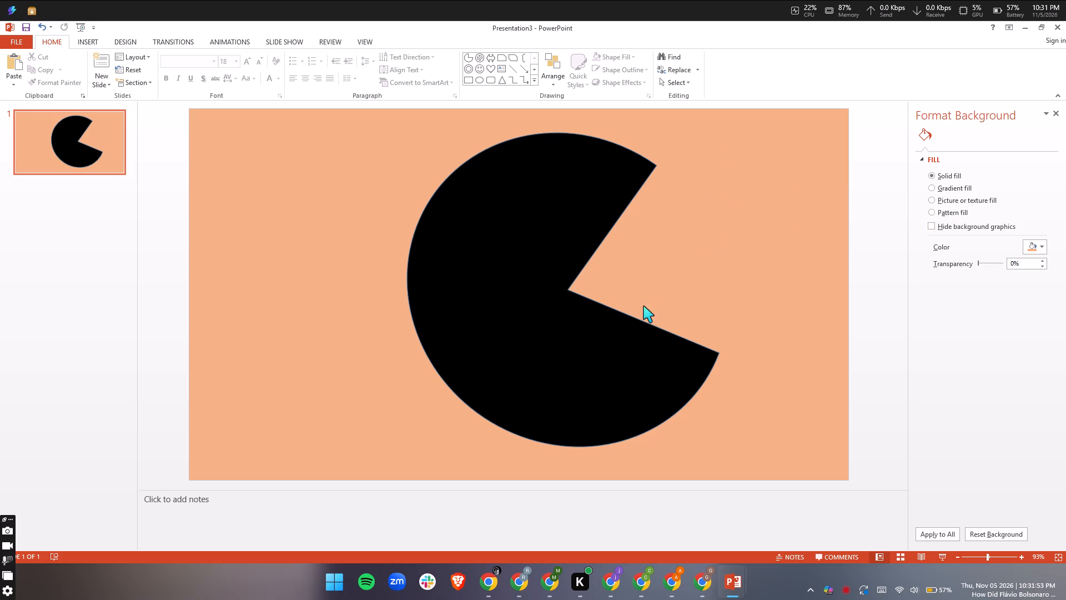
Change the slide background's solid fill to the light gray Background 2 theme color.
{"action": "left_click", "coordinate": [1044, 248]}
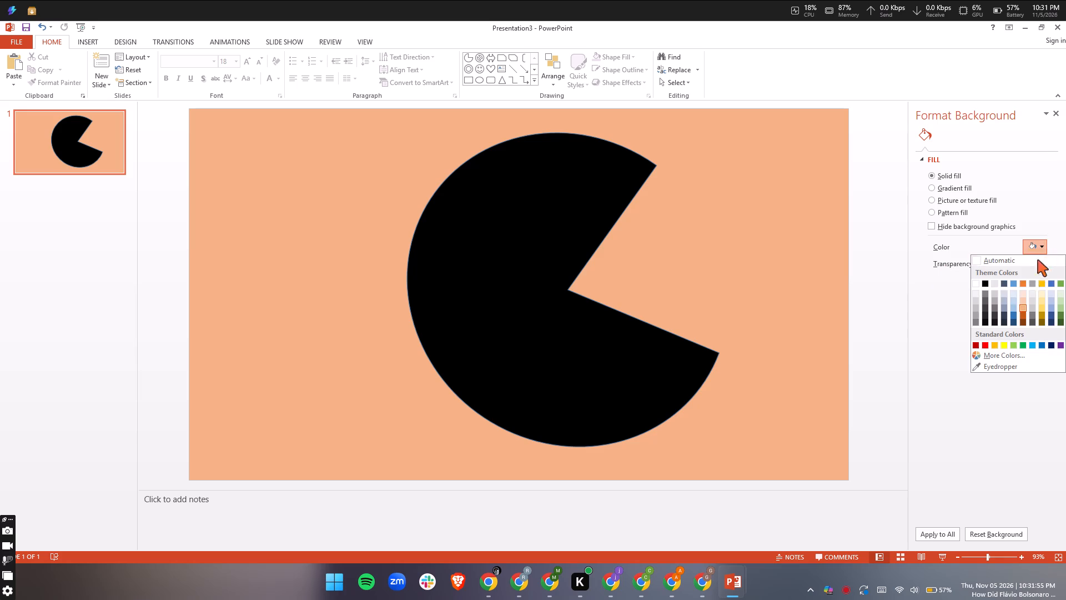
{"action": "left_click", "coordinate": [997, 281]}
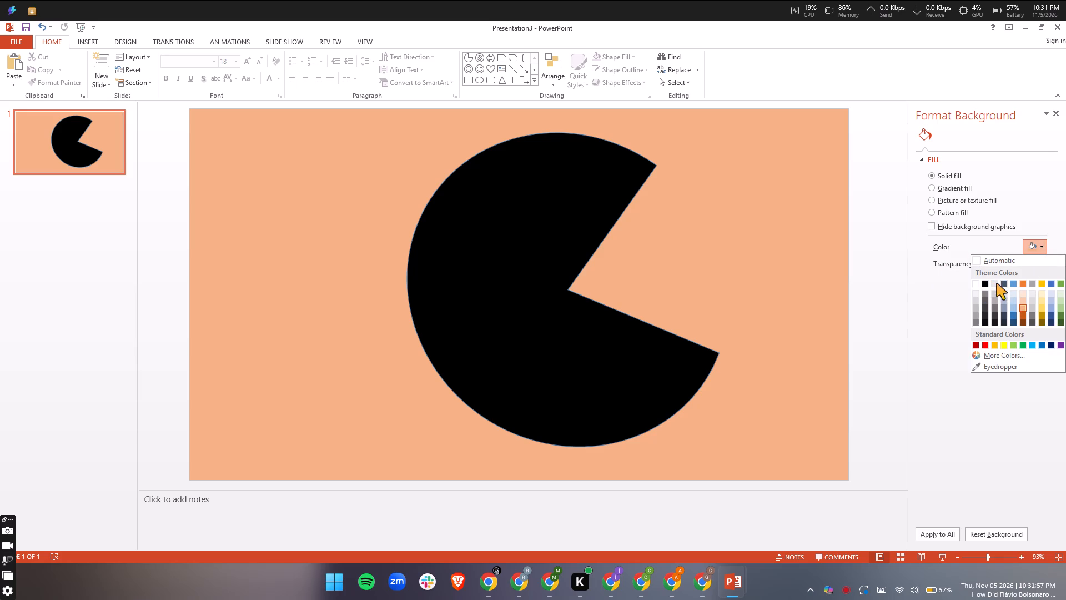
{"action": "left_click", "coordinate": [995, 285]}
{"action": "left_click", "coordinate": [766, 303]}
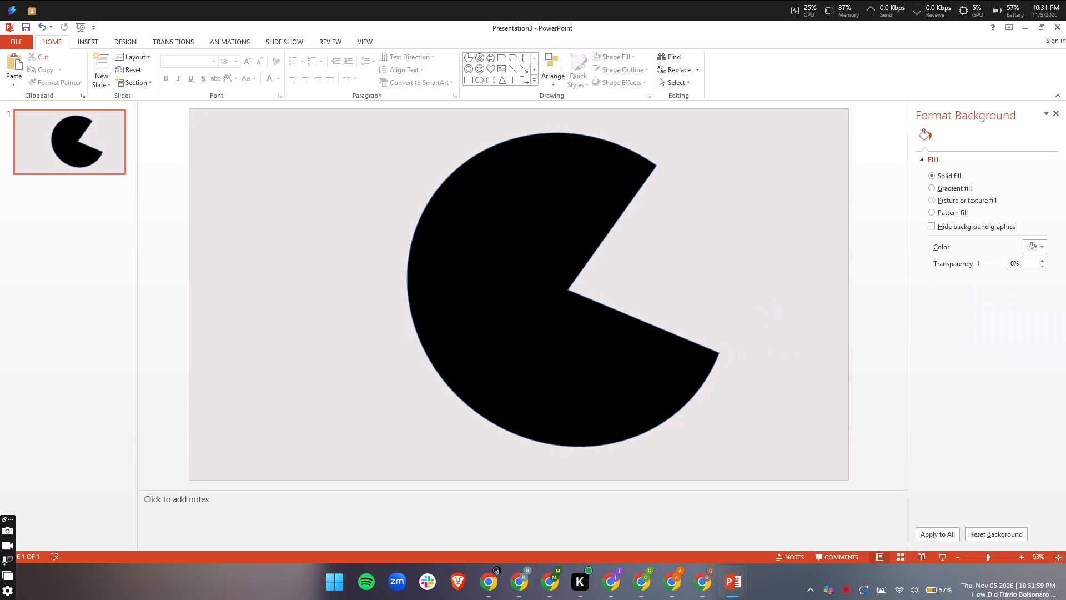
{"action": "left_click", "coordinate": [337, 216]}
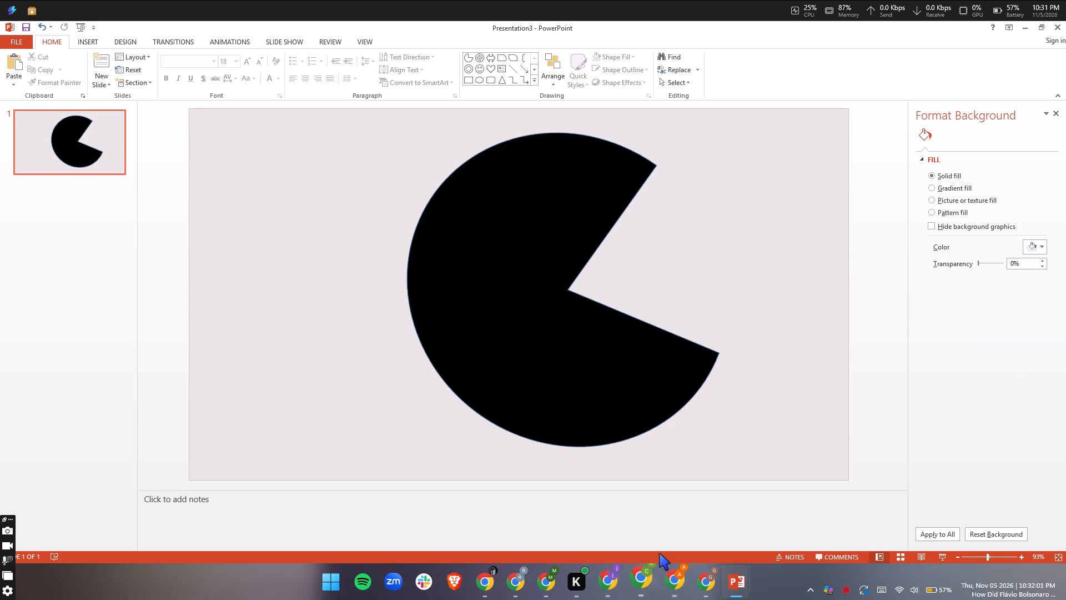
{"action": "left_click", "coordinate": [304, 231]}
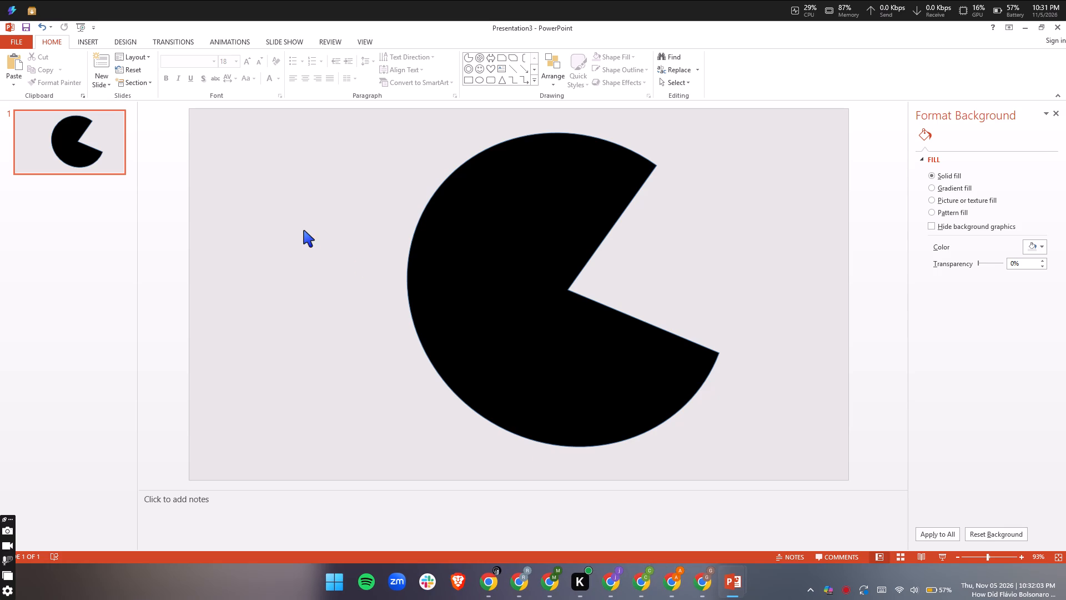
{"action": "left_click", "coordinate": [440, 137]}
Change the slide background's solid fill to the black theme color.
{"action": "left_click", "coordinate": [1039, 246]}
{"action": "left_click", "coordinate": [985, 281]}
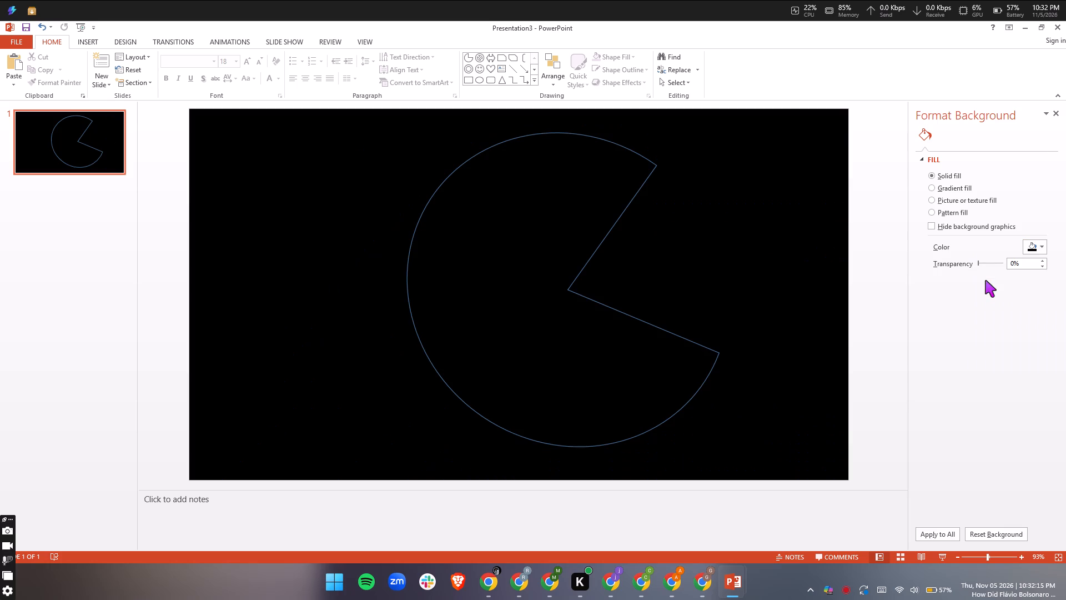
Draw a rectangle over the right part of the slide, stretched to full slide height with its left edge at the pie's wedge vertex.
{"action": "left_click", "coordinate": [469, 80]}
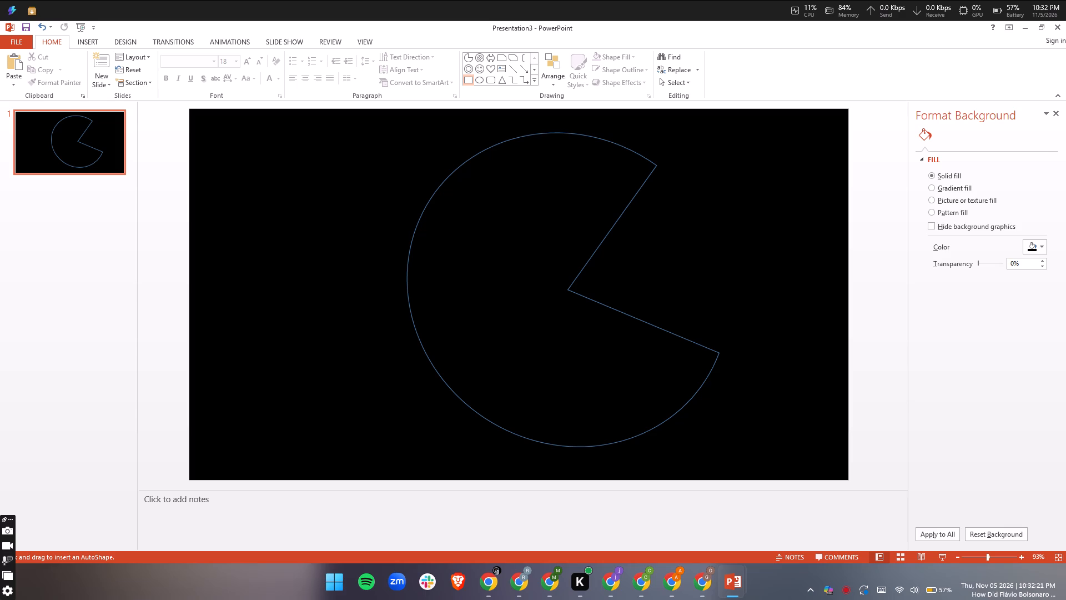
{"action": "left_click_drag", "start_coordinate": [584, 172], "coordinate": [766, 336]}
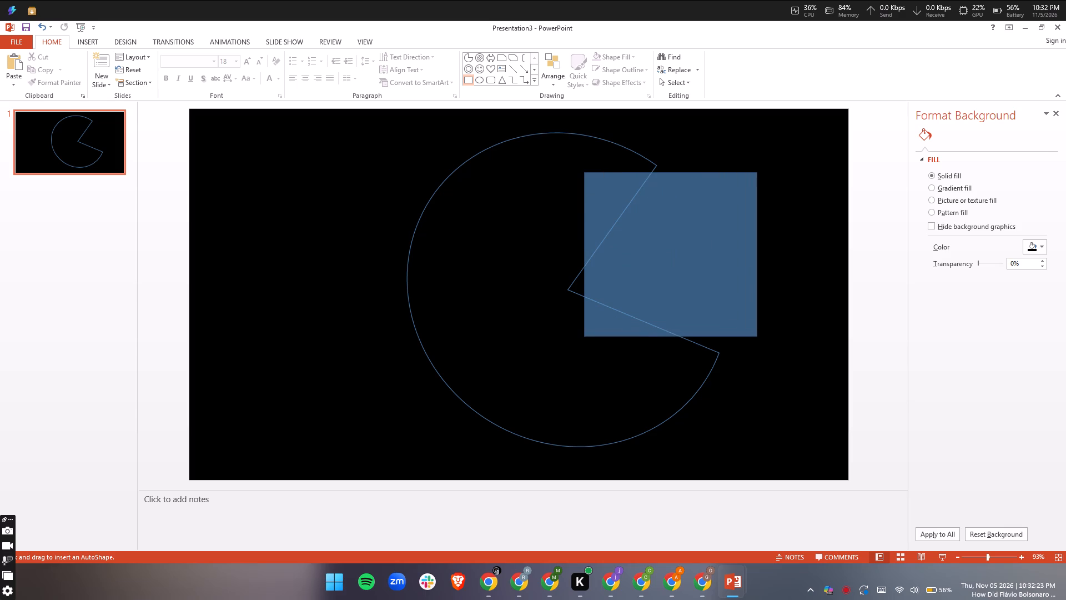
{"action": "left_click_drag", "start_coordinate": [766, 336], "coordinate": [853, 374]}
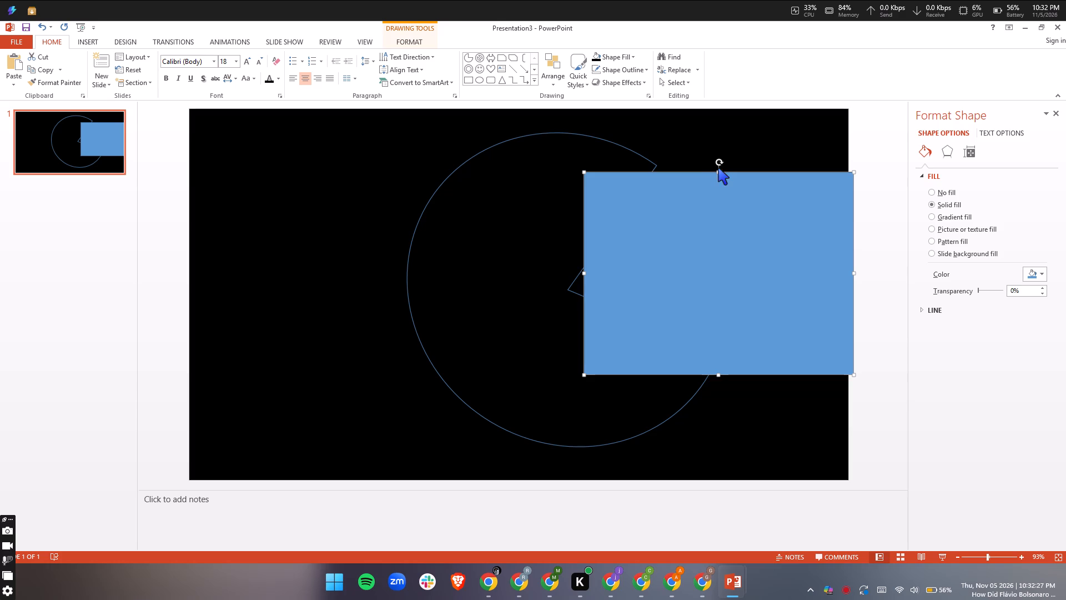
{"action": "left_click_drag", "start_coordinate": [719, 171], "coordinate": [714, 108]}
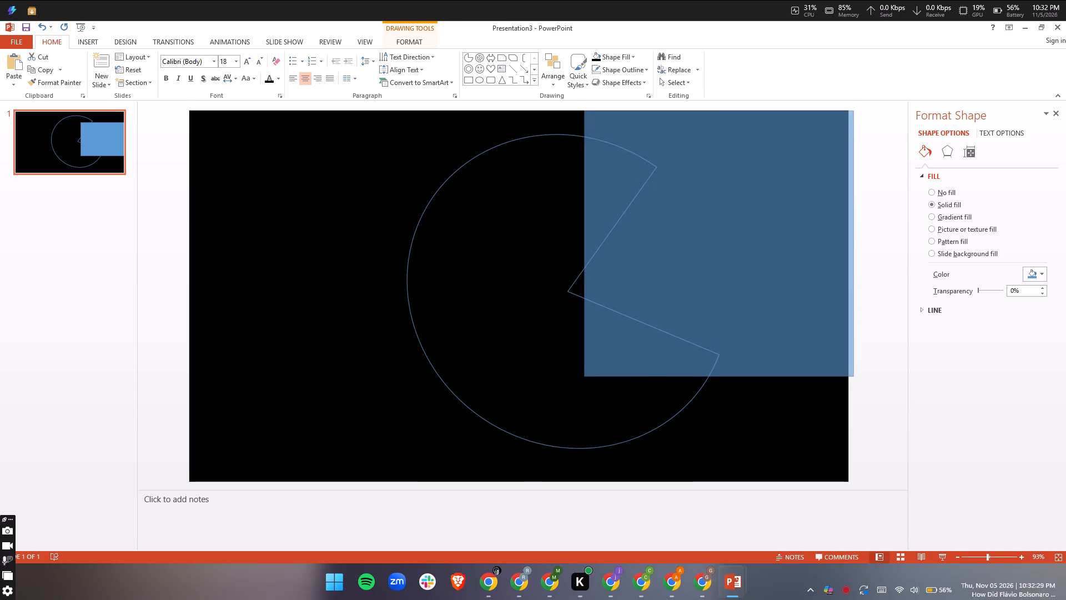
{"action": "left_click_drag", "start_coordinate": [718, 375], "coordinate": [715, 426]}
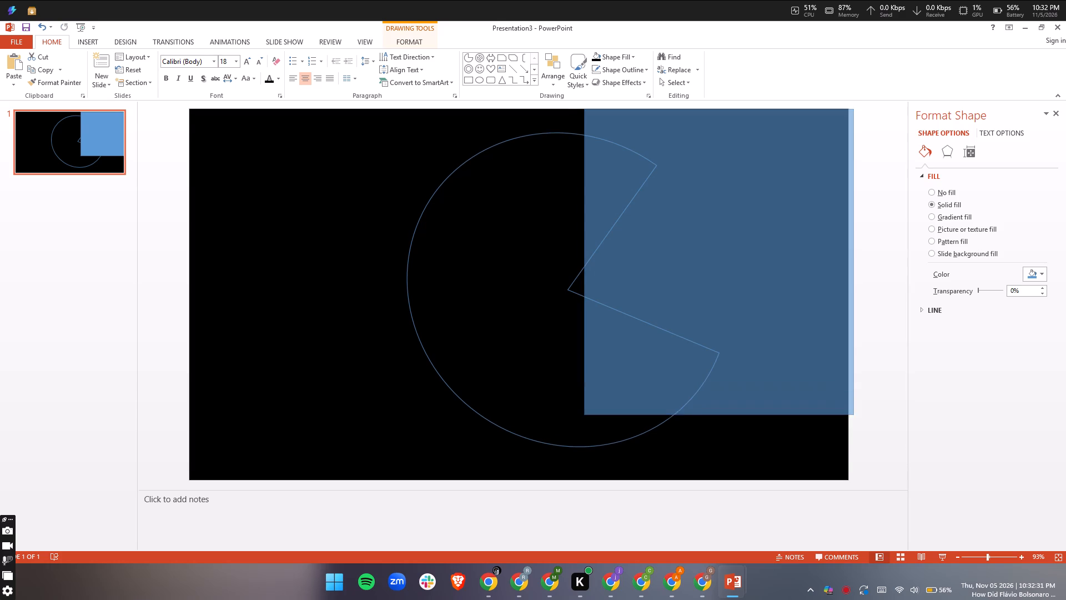
{"action": "left_click_drag", "start_coordinate": [715, 426], "coordinate": [713, 478]}
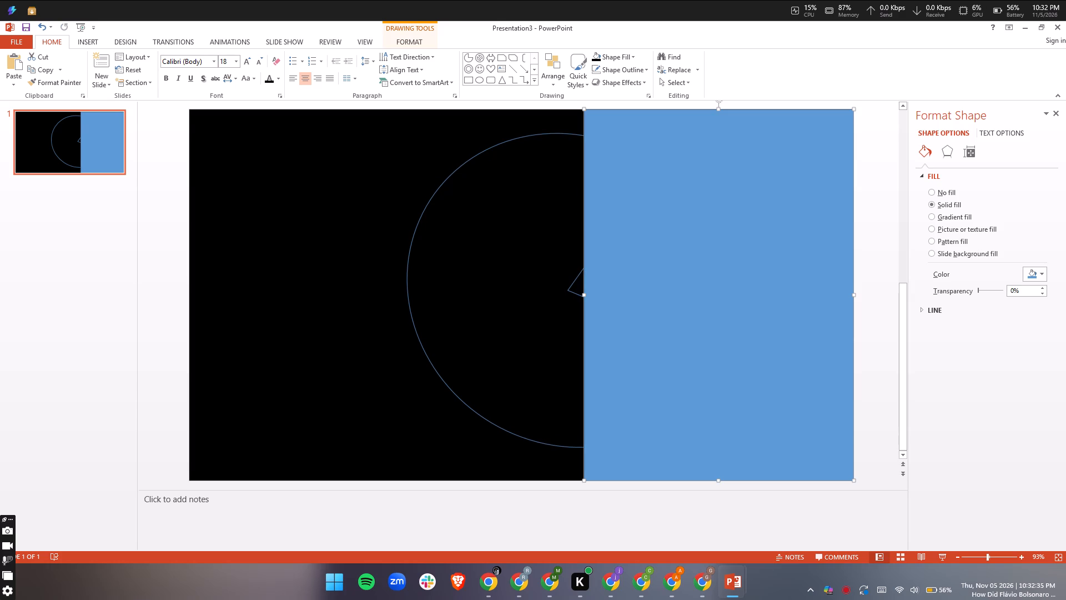
{"action": "left_click_drag", "start_coordinate": [585, 296], "coordinate": [568, 297]}
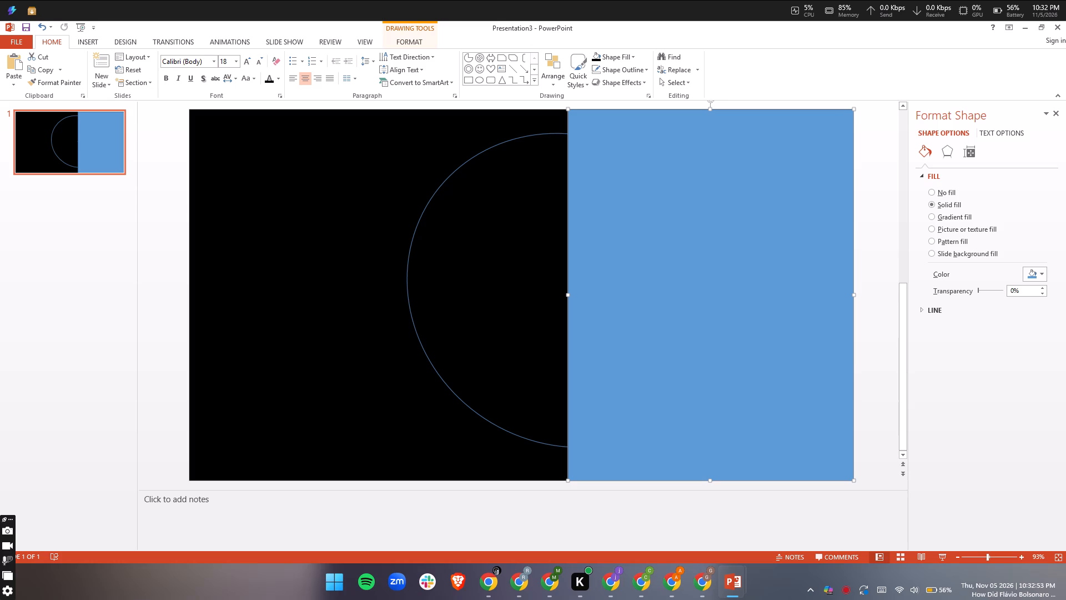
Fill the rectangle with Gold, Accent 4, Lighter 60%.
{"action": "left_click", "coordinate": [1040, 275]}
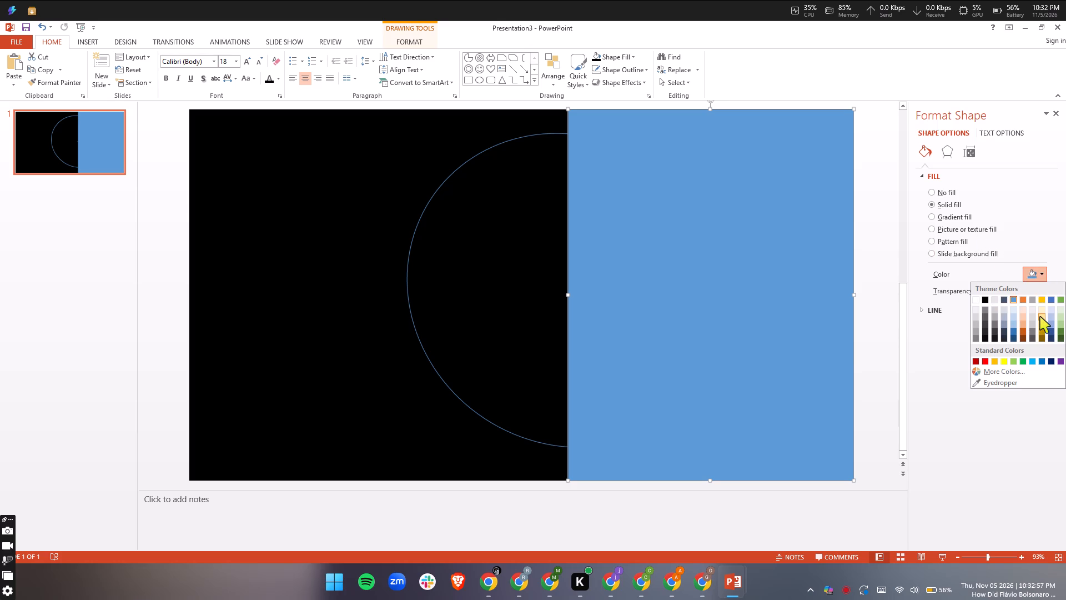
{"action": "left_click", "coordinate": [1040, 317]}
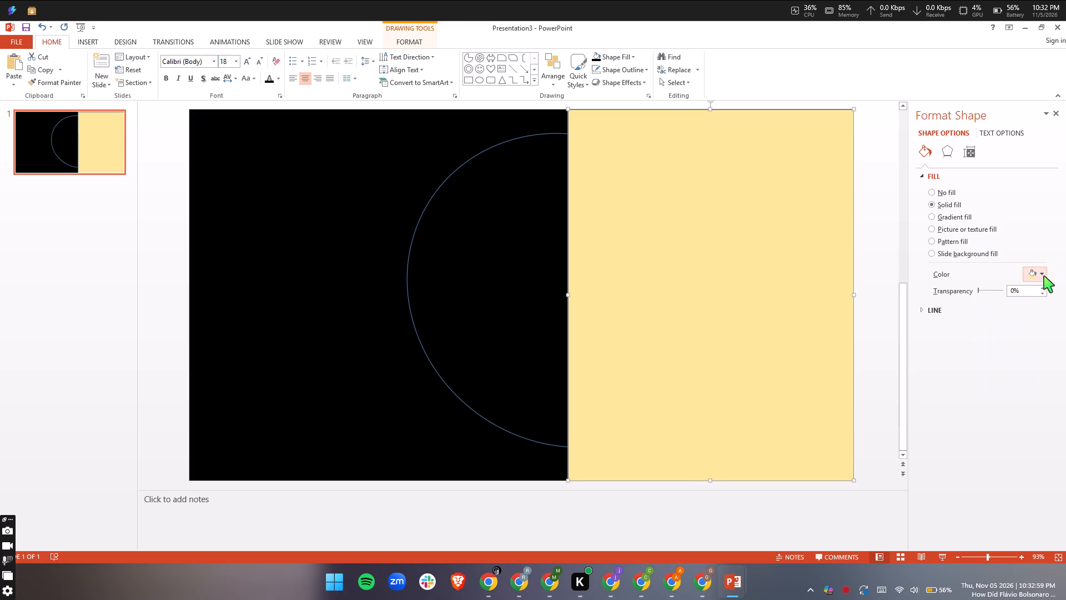
Change the rectangle's fill to the standard orange.
{"action": "left_click", "coordinate": [1040, 276]}
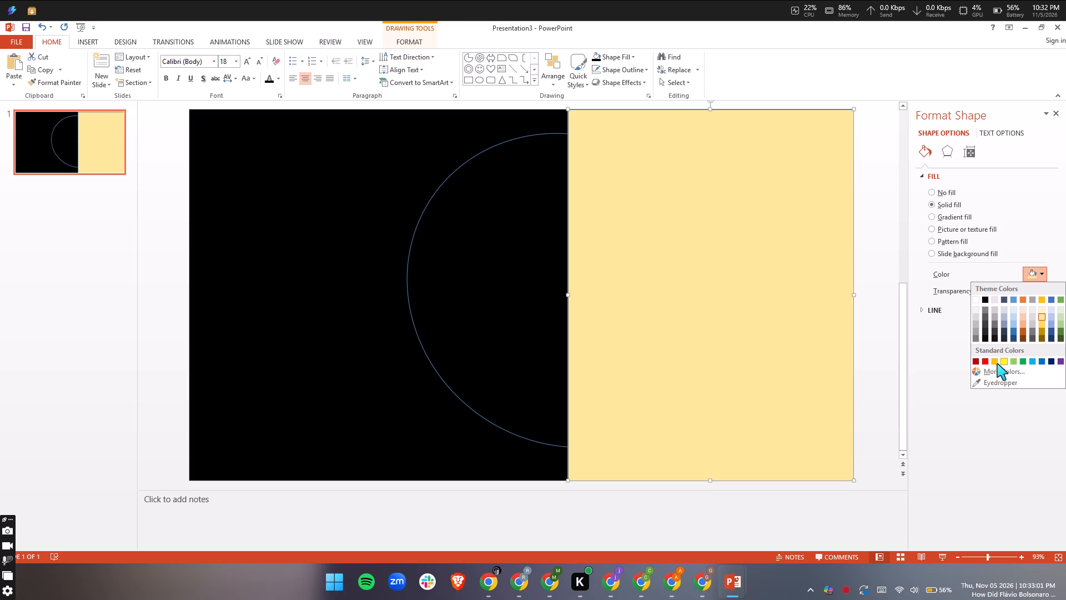
{"action": "left_click", "coordinate": [993, 361]}
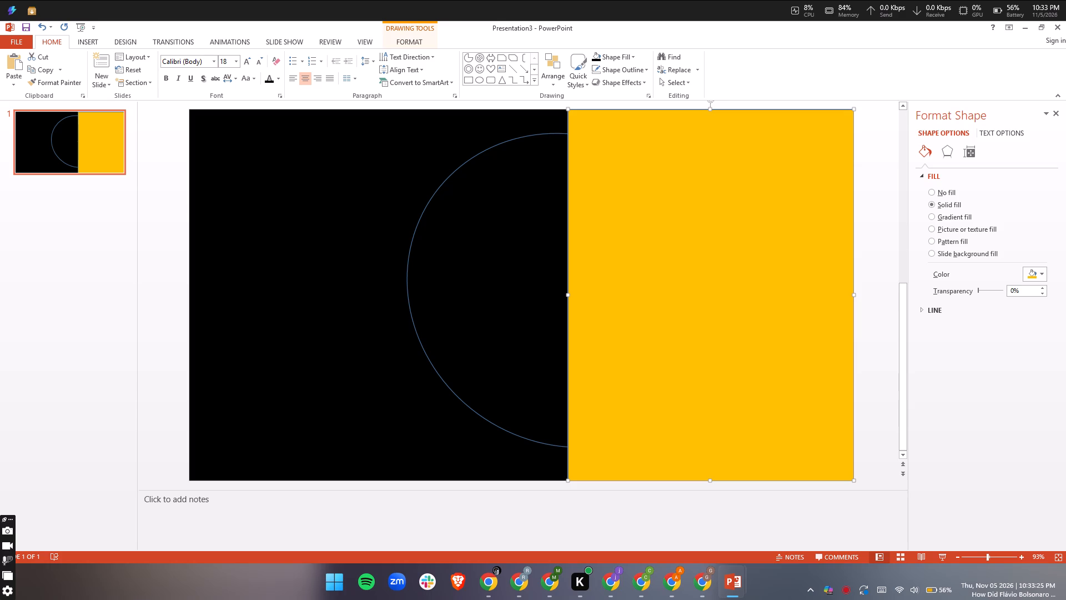
Send the orange rectangle to the back, behind the pie shape.
{"action": "right_click", "coordinate": [677, 268]}
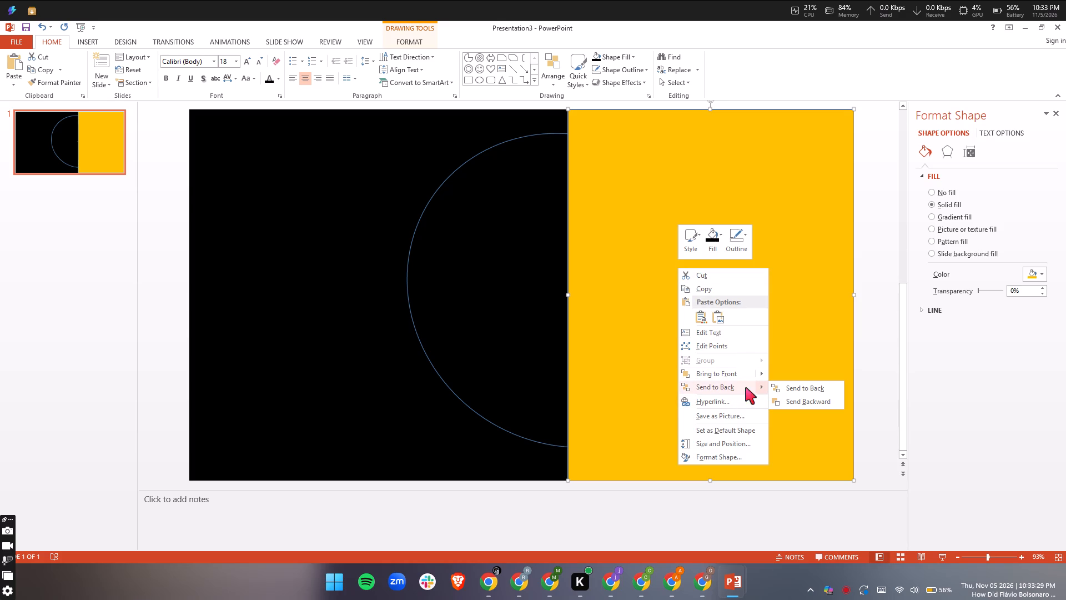
{"action": "left_click", "coordinate": [791, 387]}
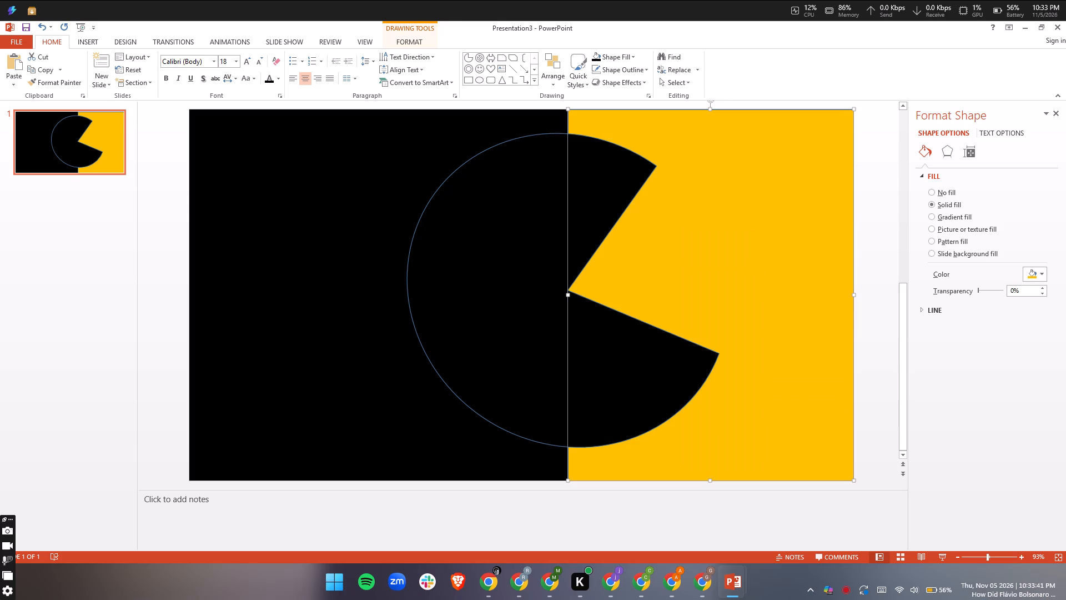
Move the orange rectangle slightly down and align its right edge with the slide's right edge.
{"action": "left_click_drag", "start_coordinate": [566, 111], "coordinate": [574, 117]}
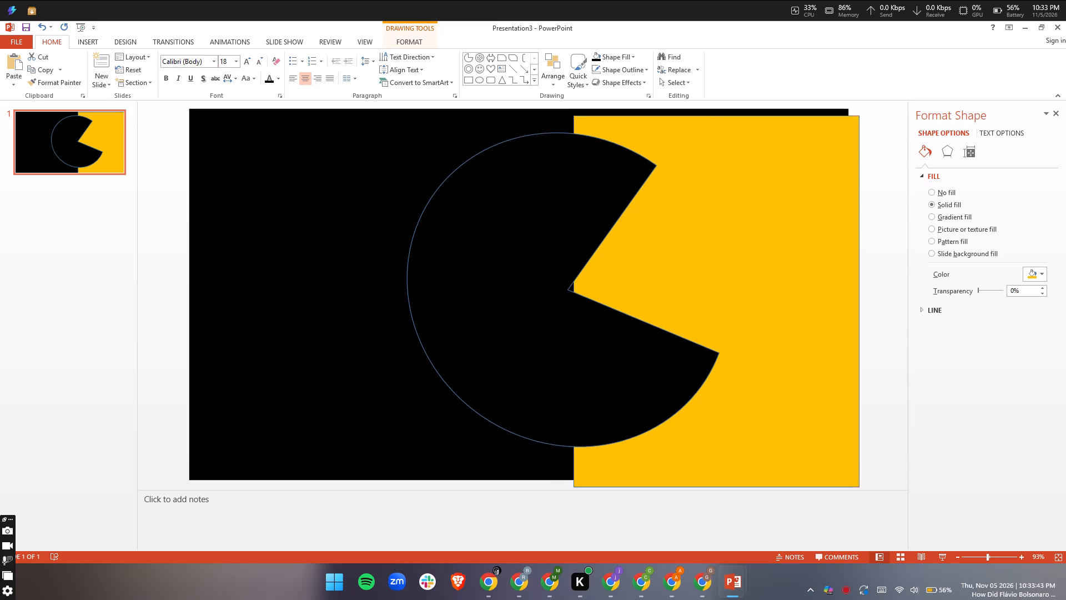
{"action": "left_click_drag", "start_coordinate": [574, 117], "coordinate": [563, 133]}
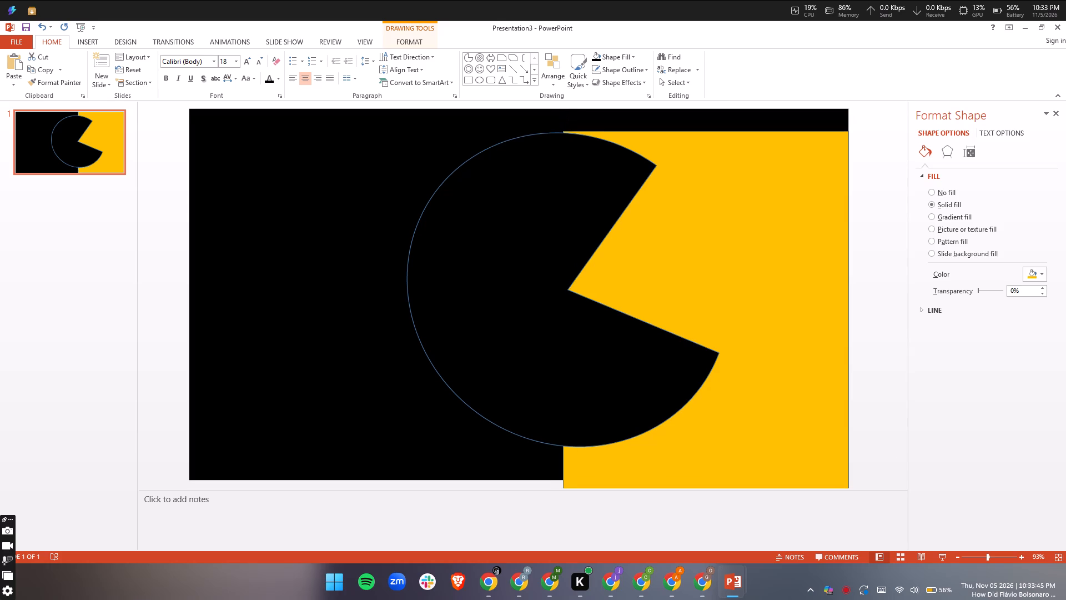
{"action": "left_click_drag", "start_coordinate": [563, 133], "coordinate": [566, 138]}
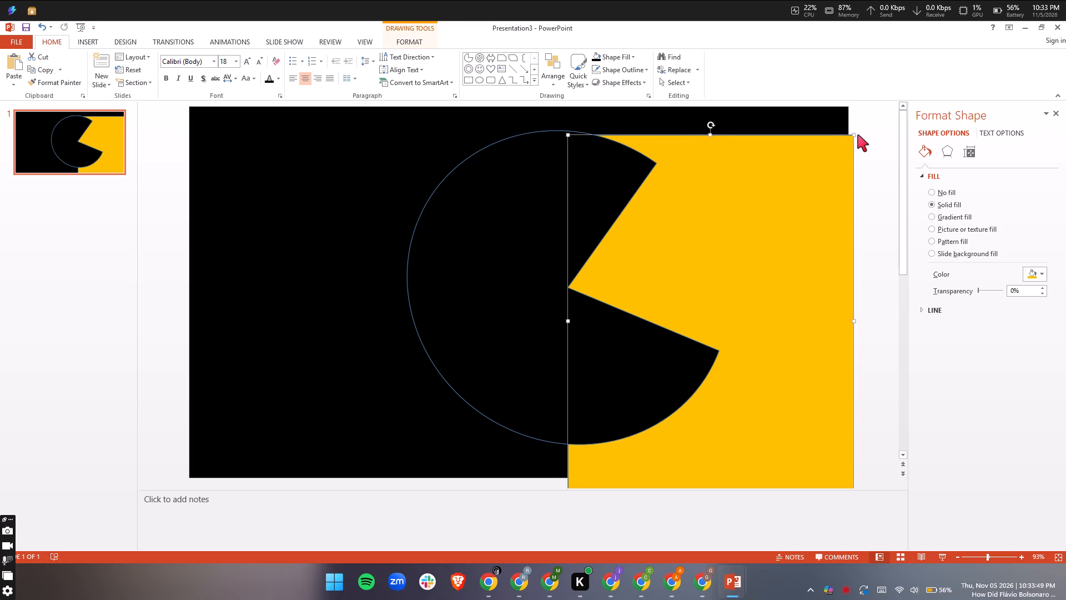
{"action": "left_click_drag", "start_coordinate": [853, 319], "coordinate": [854, 319]}
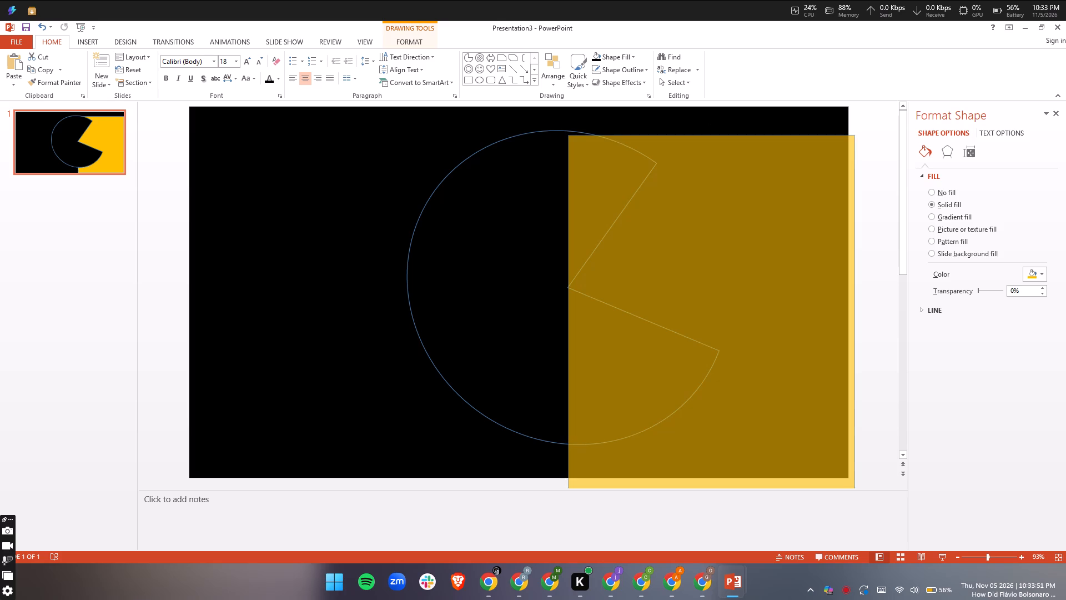
{"action": "left_click_drag", "start_coordinate": [854, 319], "coordinate": [848, 316]}
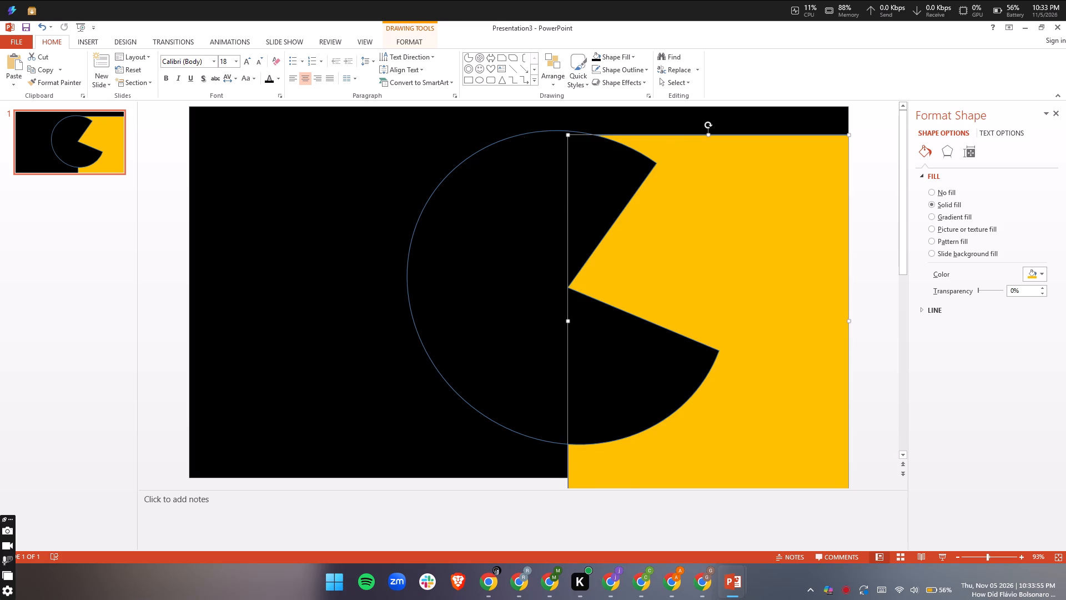
Move the black pie shape up and slightly left so its upper wedge tip meets the rectangle's top edge.
{"action": "left_click", "coordinate": [522, 164]}
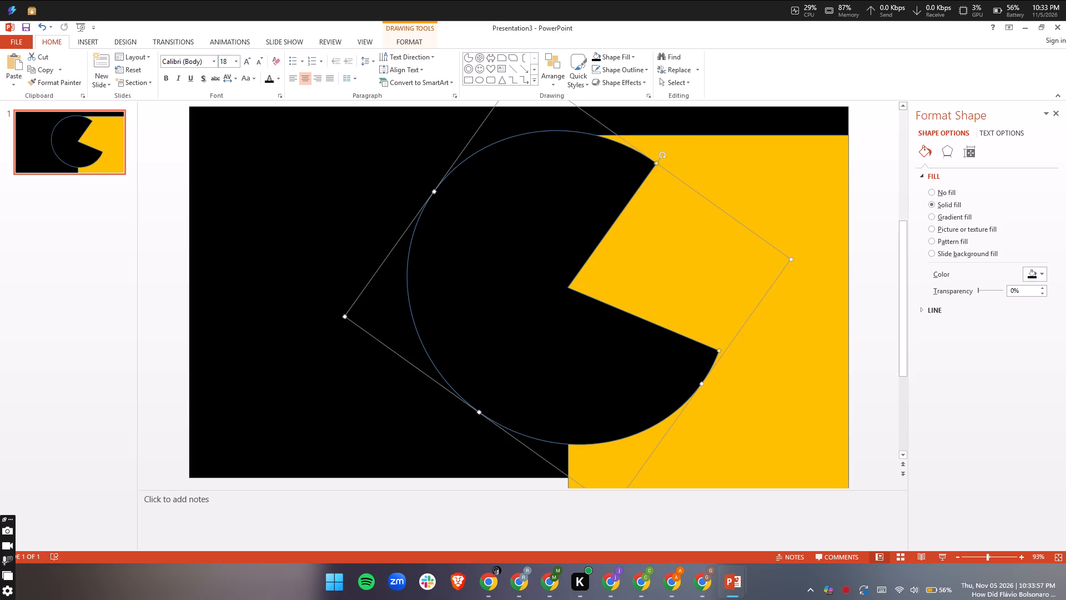
{"action": "left_click_drag", "start_coordinate": [526, 134], "coordinate": [513, 113]}
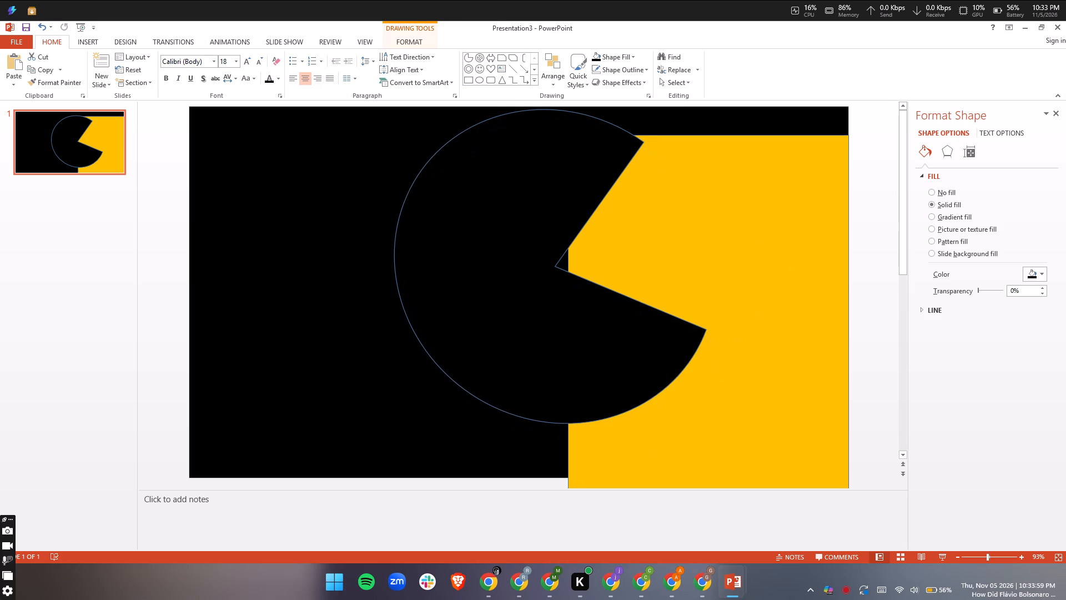
{"action": "left_click_drag", "start_coordinate": [513, 113], "coordinate": [513, 110]}
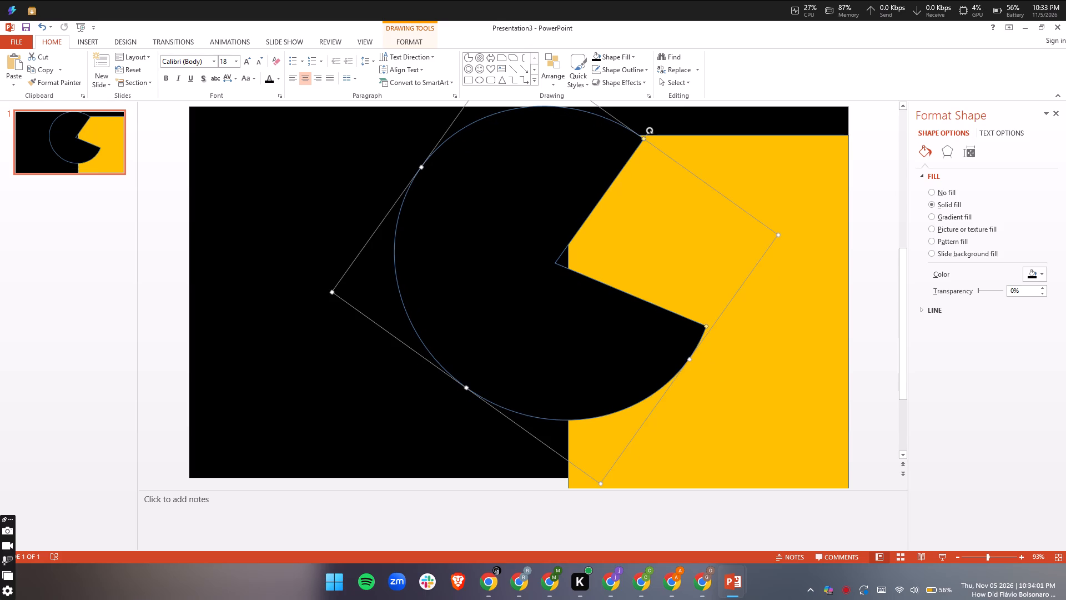
Enlarge the black pie shape by stretching its sides until its lower arc extends slightly past the slide's bottom edge.
{"action": "left_click_drag", "start_coordinate": [467, 388], "coordinate": [456, 413]}
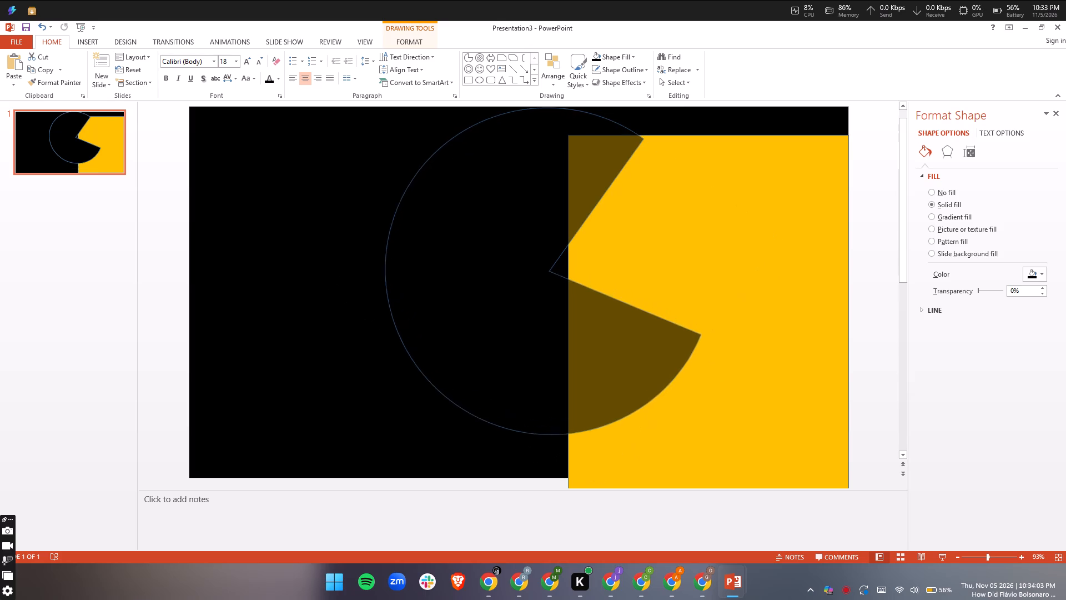
{"action": "left_click_drag", "start_coordinate": [456, 413], "coordinate": [463, 492]}
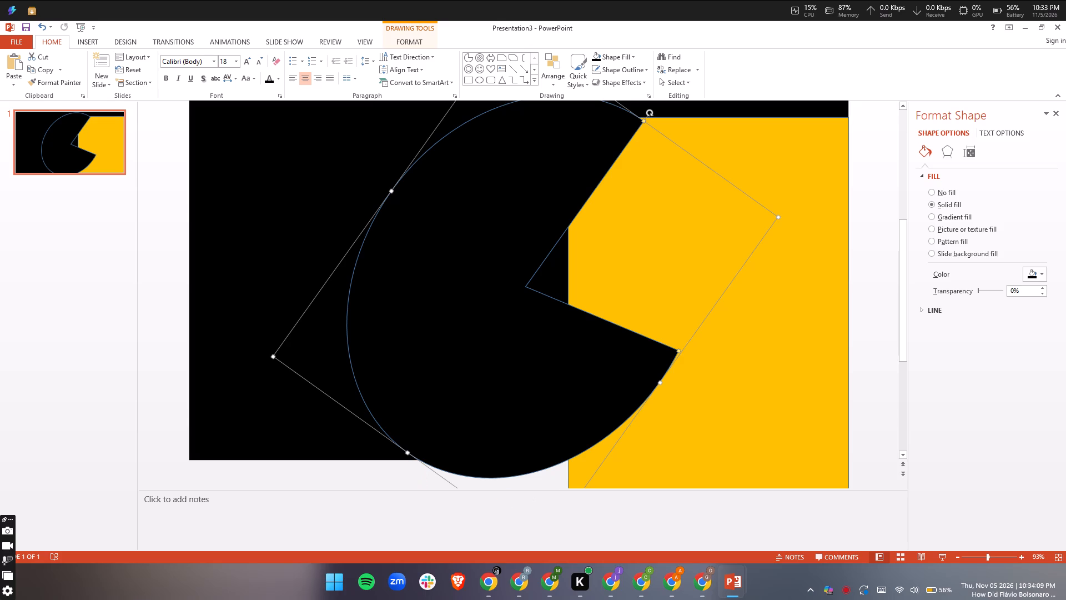
{"action": "left_click_drag", "start_coordinate": [408, 452], "coordinate": [413, 434]}
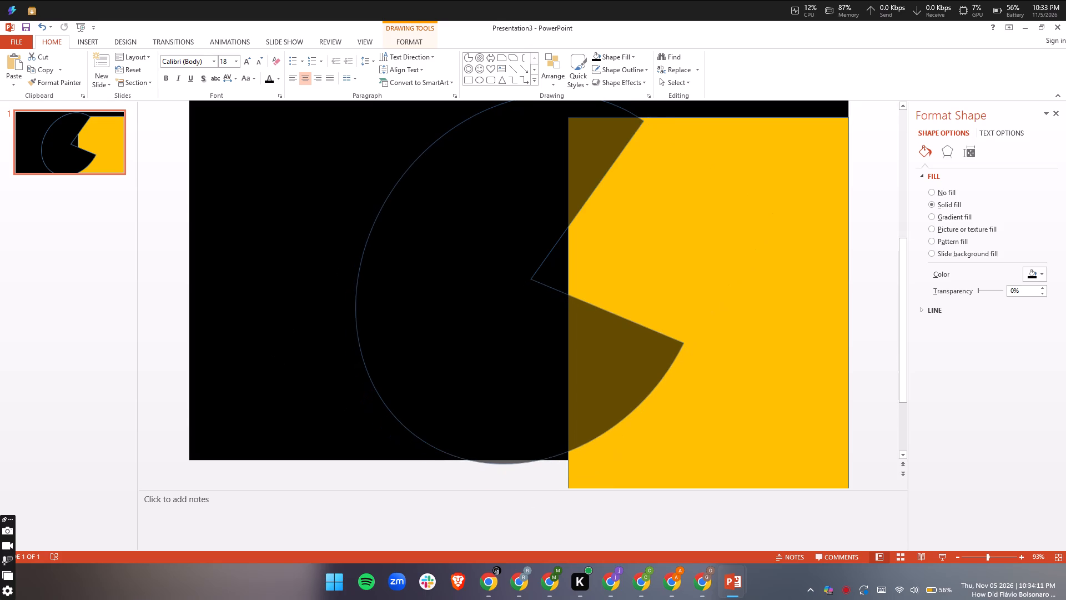
{"action": "left_click_drag", "start_coordinate": [413, 434], "coordinate": [423, 431]}
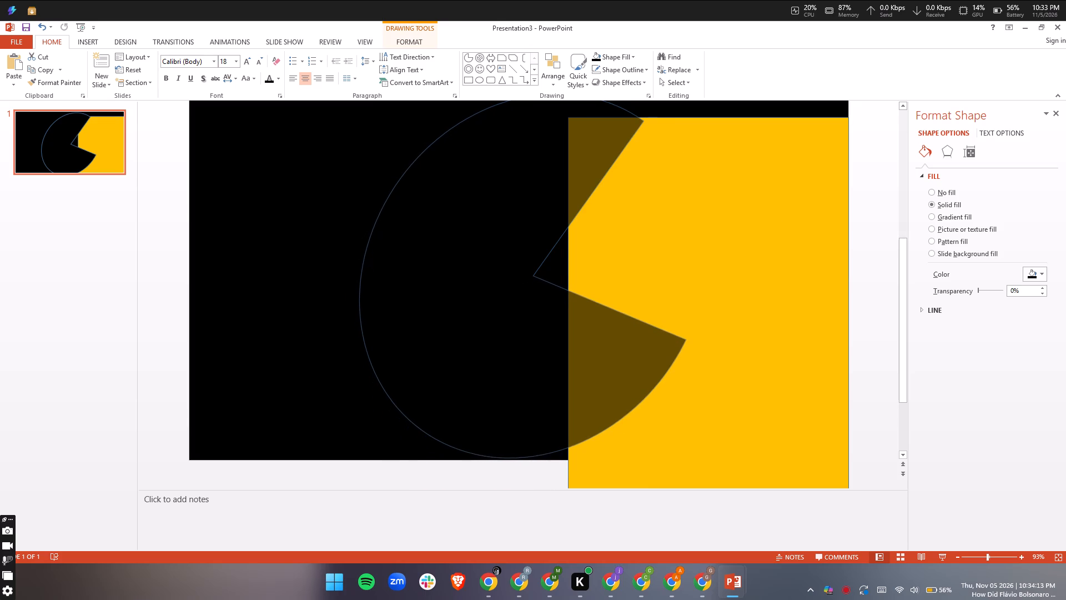
{"action": "left_click_drag", "start_coordinate": [423, 431], "coordinate": [423, 433]}
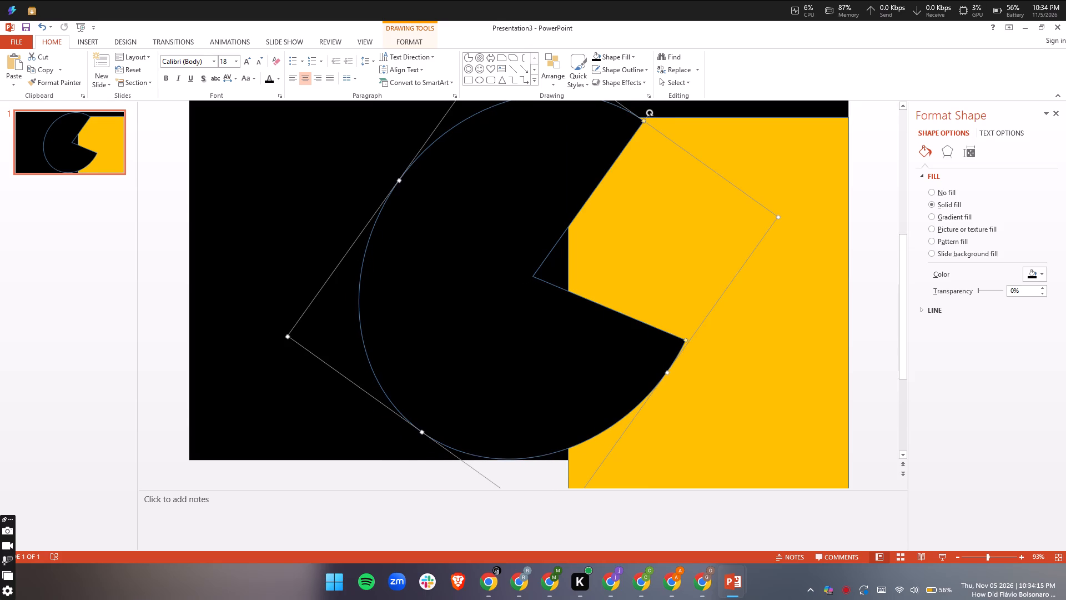
{"action": "left_click_drag", "start_coordinate": [667, 372], "coordinate": [668, 391]}
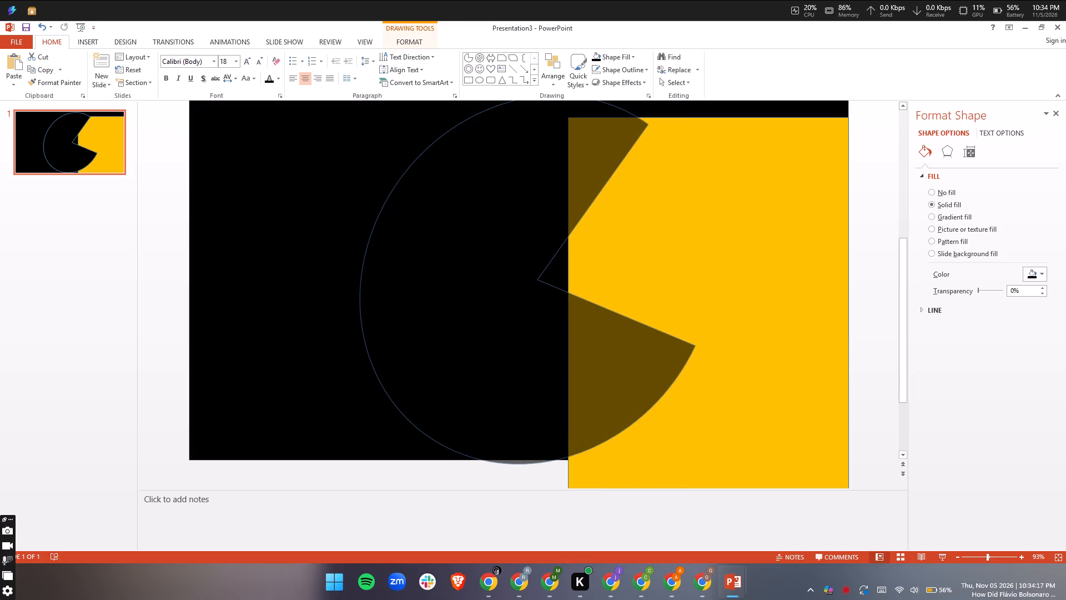
{"action": "left_click_drag", "start_coordinate": [668, 391], "coordinate": [674, 391]}
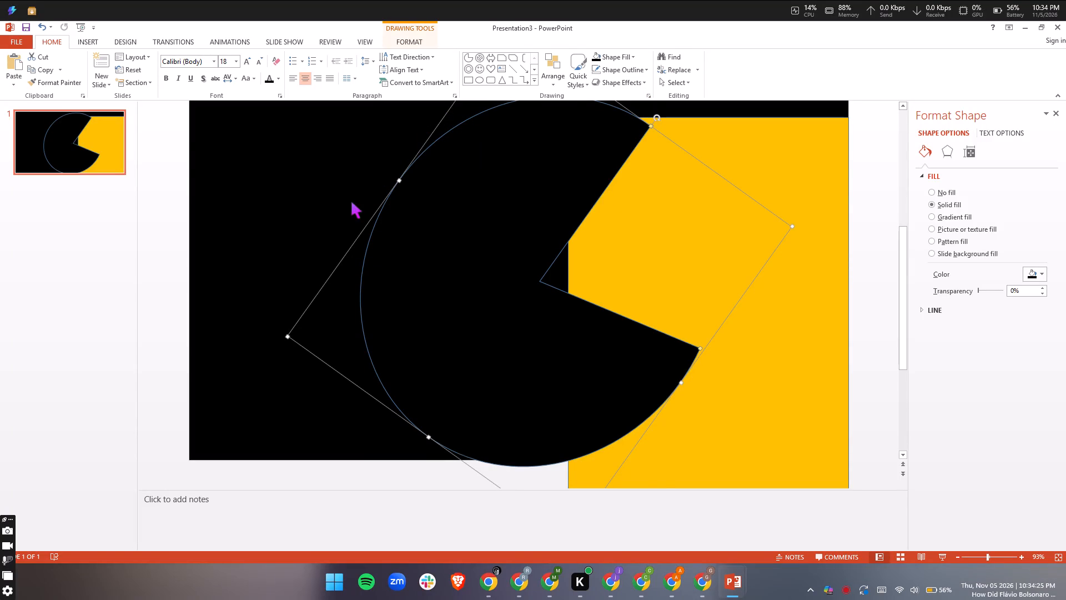
Reposition the enlarged pie over the orange rectangle so its body covers the rectangle's left edge and the wedge opens entirely on orange.
{"action": "scroll", "coordinate": [350, 202], "scroll_direction": "up", "scroll_amount": 6}
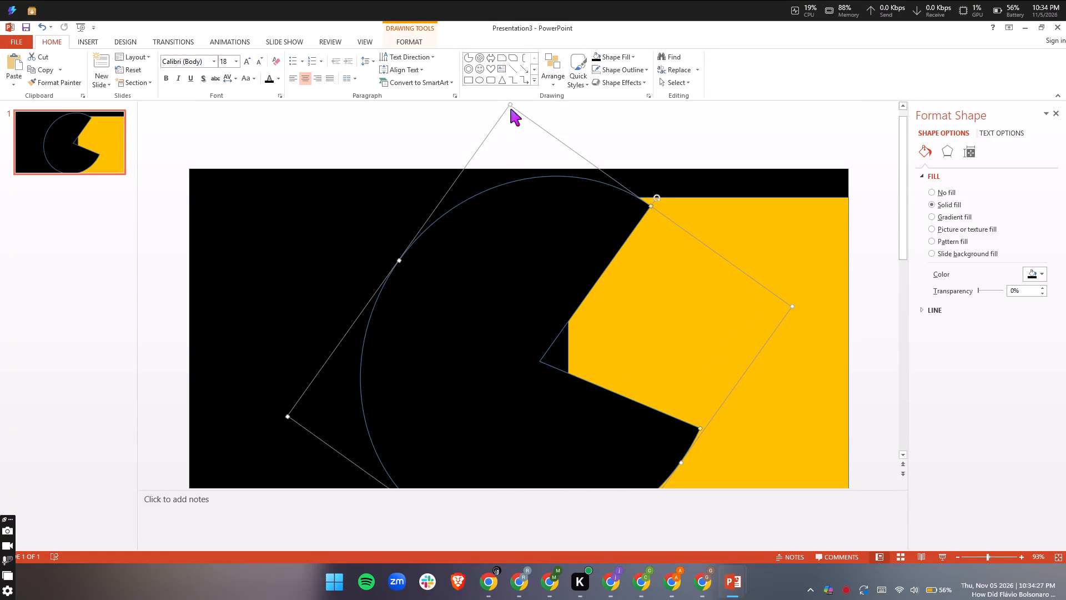
{"action": "left_click_drag", "start_coordinate": [516, 109], "coordinate": [514, 100]}
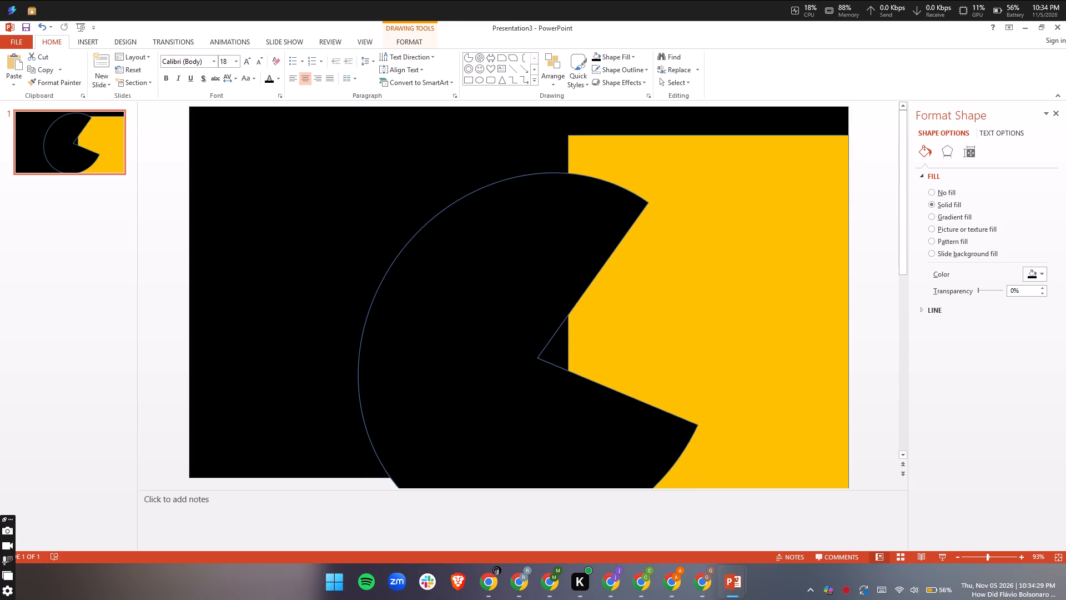
{"action": "left_click_drag", "start_coordinate": [514, 100], "coordinate": [515, 101]}
{"action": "scroll", "coordinate": [447, 142], "scroll_direction": "up", "scroll_amount": 3}
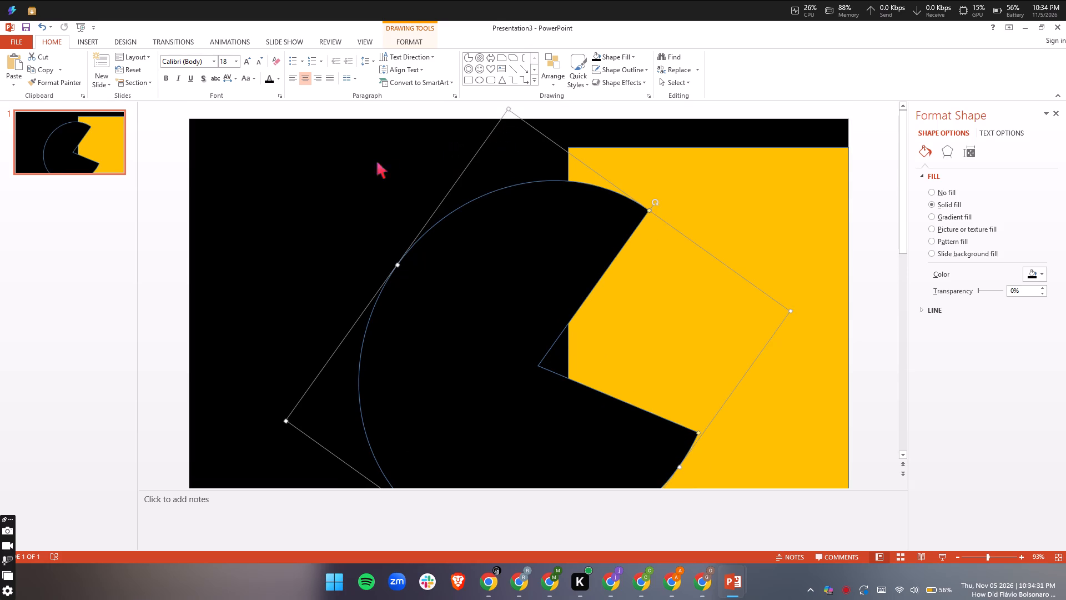
{"action": "scroll", "coordinate": [386, 165], "scroll_direction": "up", "scroll_amount": 2}
{"action": "left_click_drag", "start_coordinate": [464, 252], "coordinate": [451, 185]}
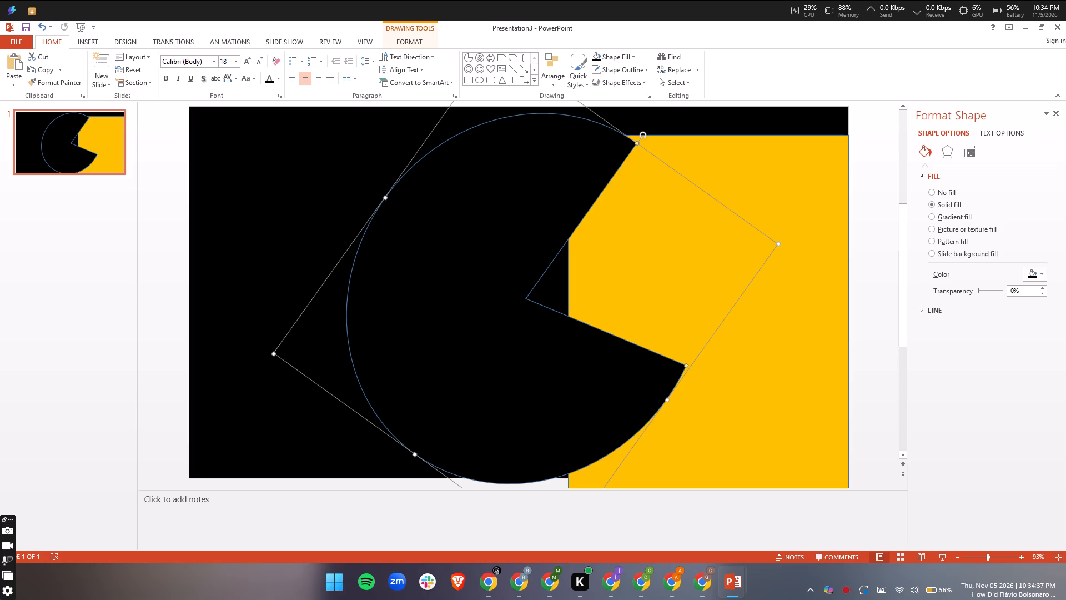
{"action": "left_click_drag", "start_coordinate": [477, 318], "coordinate": [531, 321]}
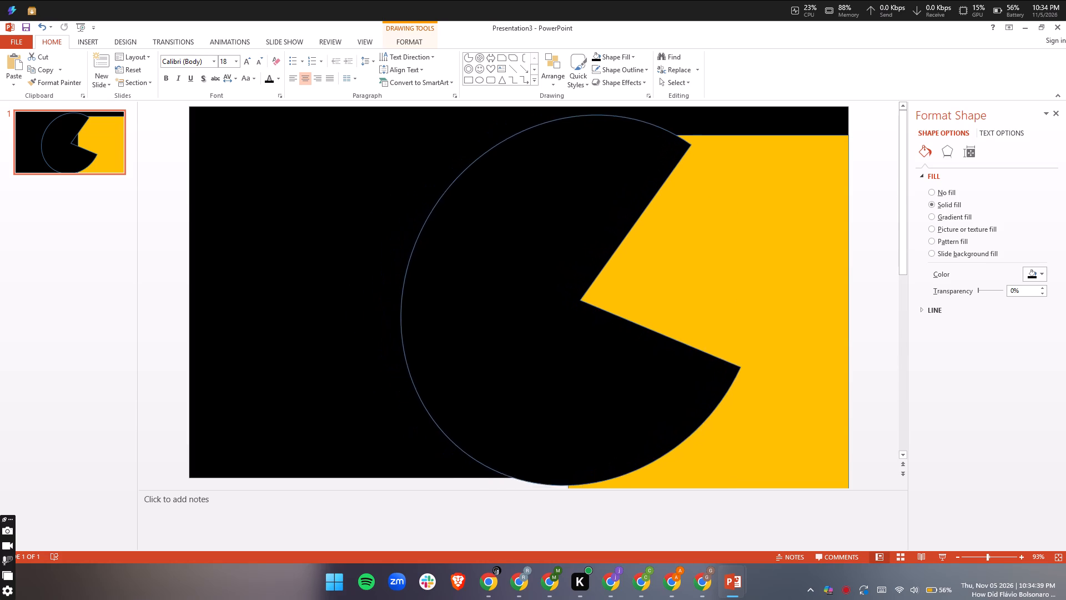
{"action": "left_click_drag", "start_coordinate": [531, 321], "coordinate": [655, 330]}
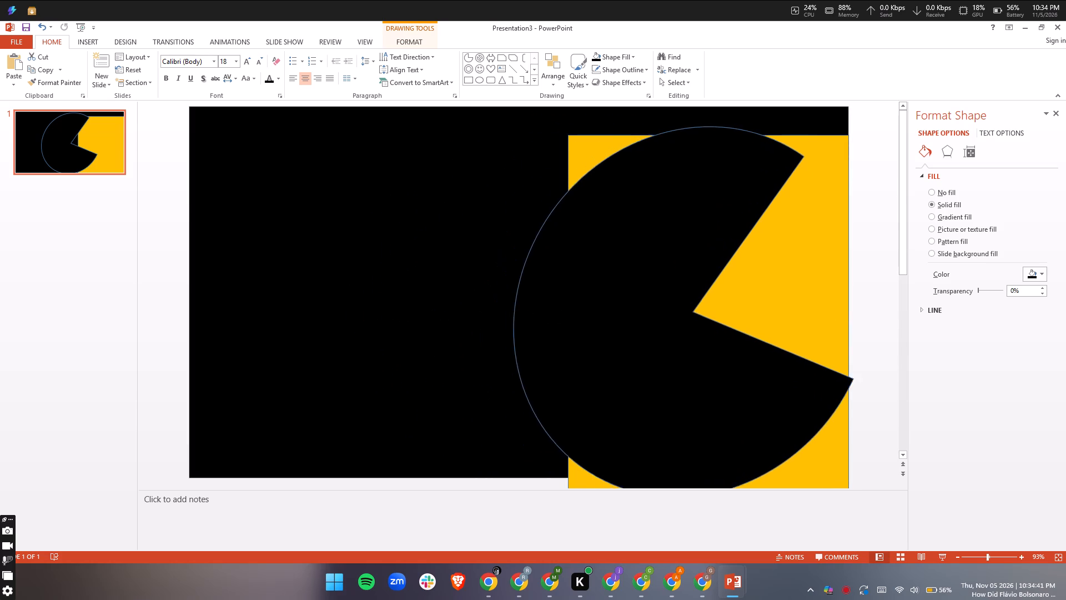
{"action": "left_click_drag", "start_coordinate": [655, 330], "coordinate": [537, 333]}
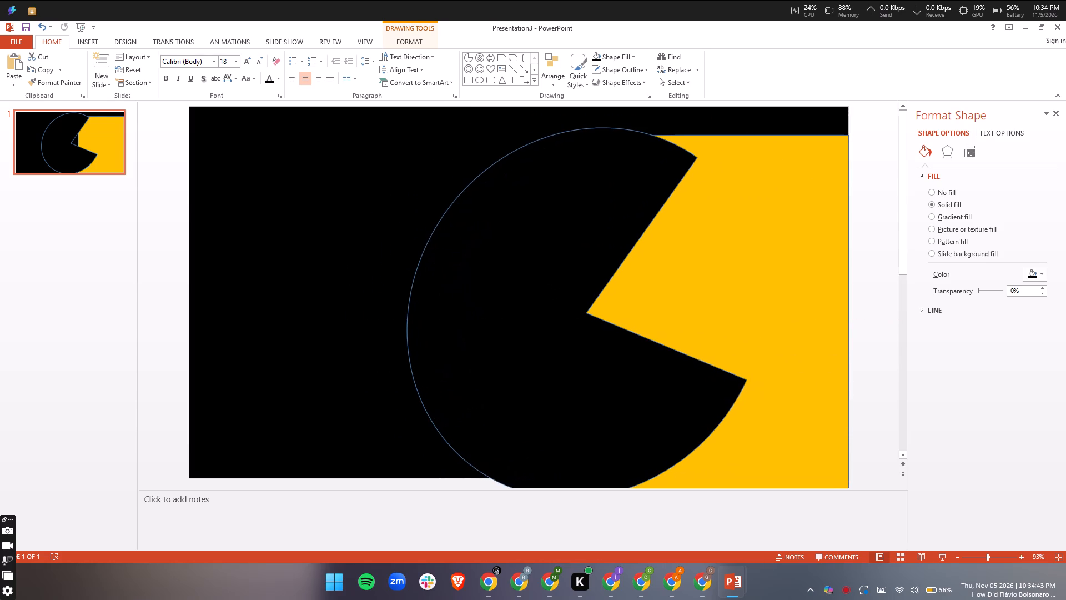
{"action": "left_click_drag", "start_coordinate": [537, 333], "coordinate": [535, 334]}
Start inserting another shape on the slide.
{"action": "left_click", "coordinate": [528, 78]}
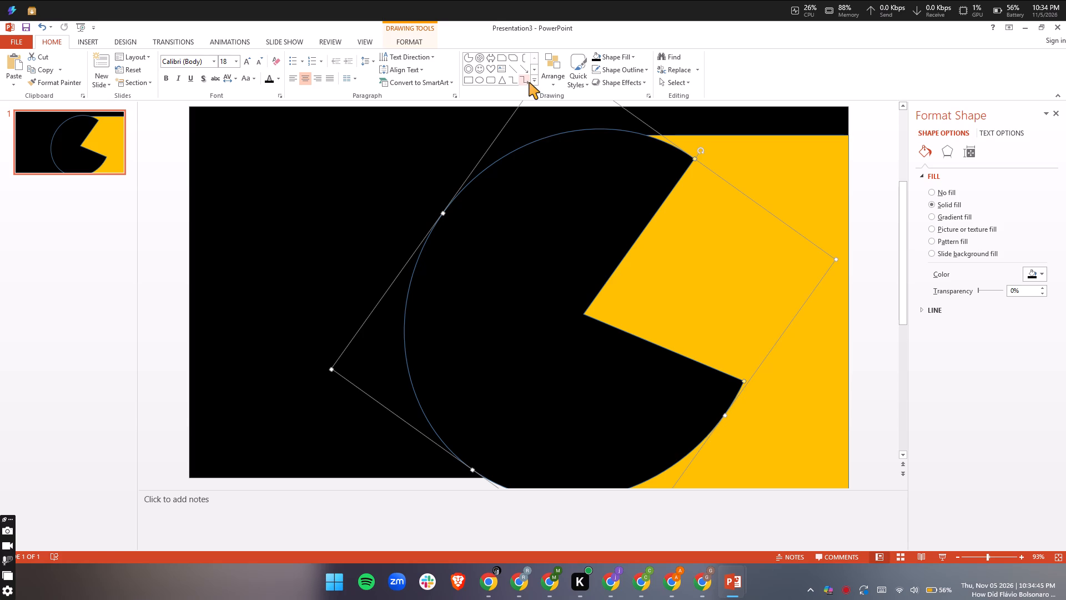
{"action": "left_click", "coordinate": [536, 87]}
{"action": "left_click", "coordinate": [526, 88]}
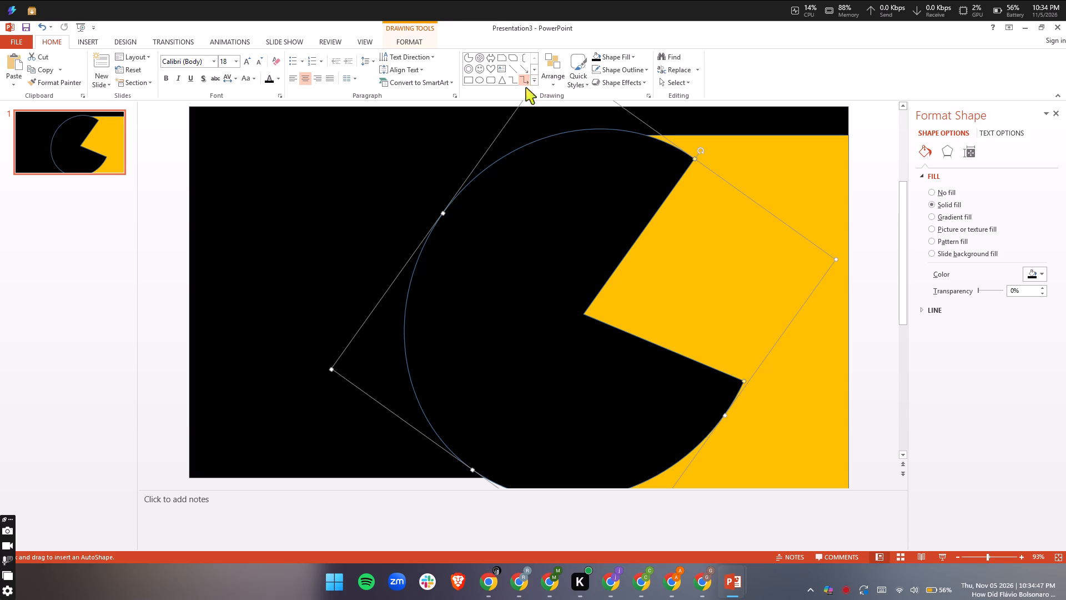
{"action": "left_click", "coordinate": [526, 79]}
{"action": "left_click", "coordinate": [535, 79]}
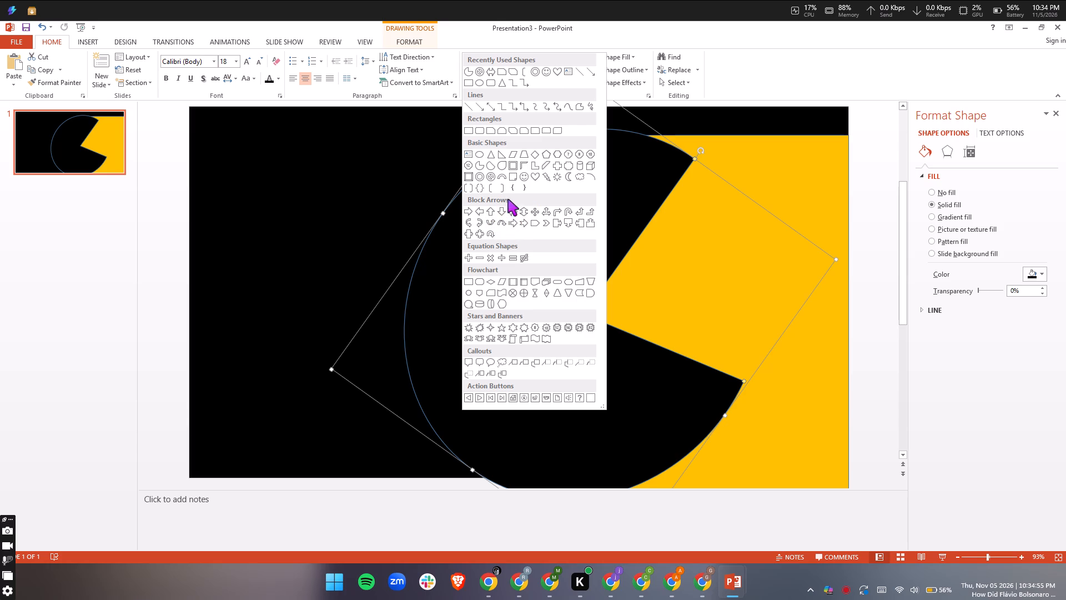
Switch to Chrome and open the available tasks on the TrustScale dashboard.
{"action": "left_click", "coordinate": [512, 587]}
{"action": "left_click", "coordinate": [801, 87]}
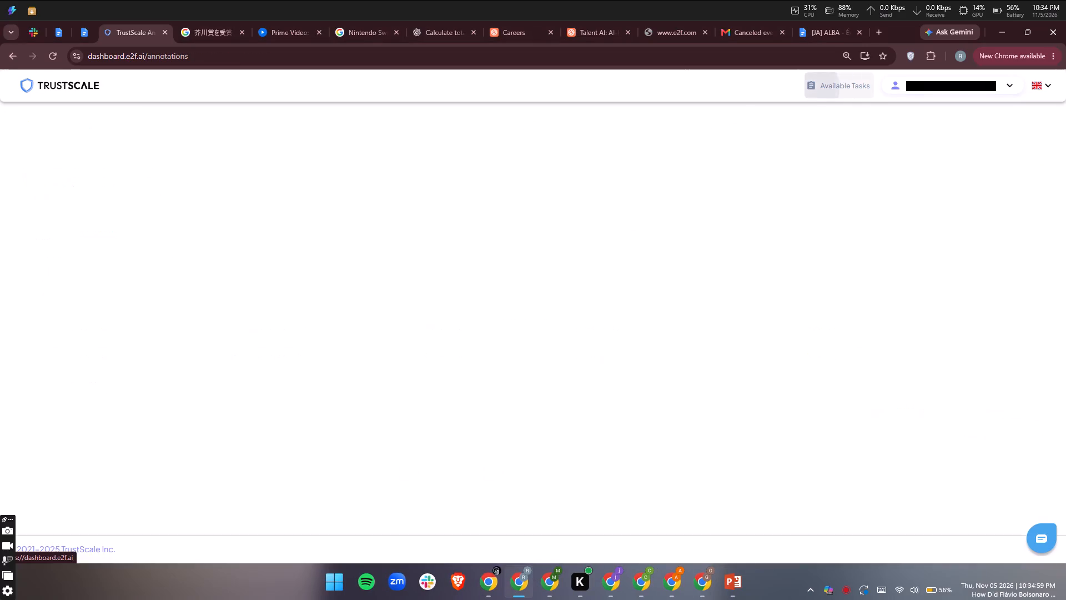
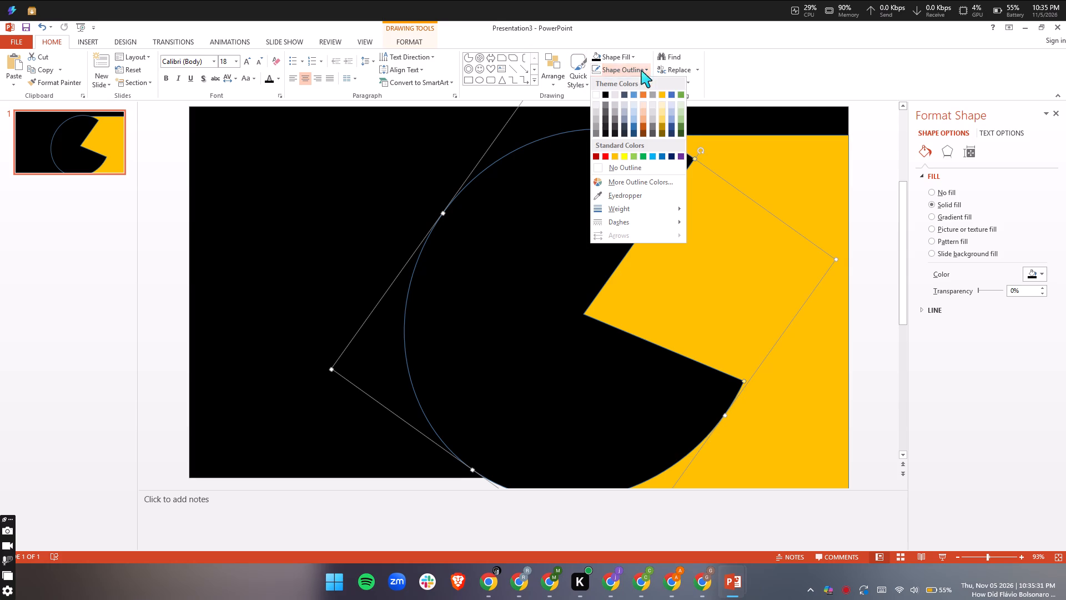
Remove the outline from the black pie shape.
{"action": "left_click", "coordinate": [622, 166]}
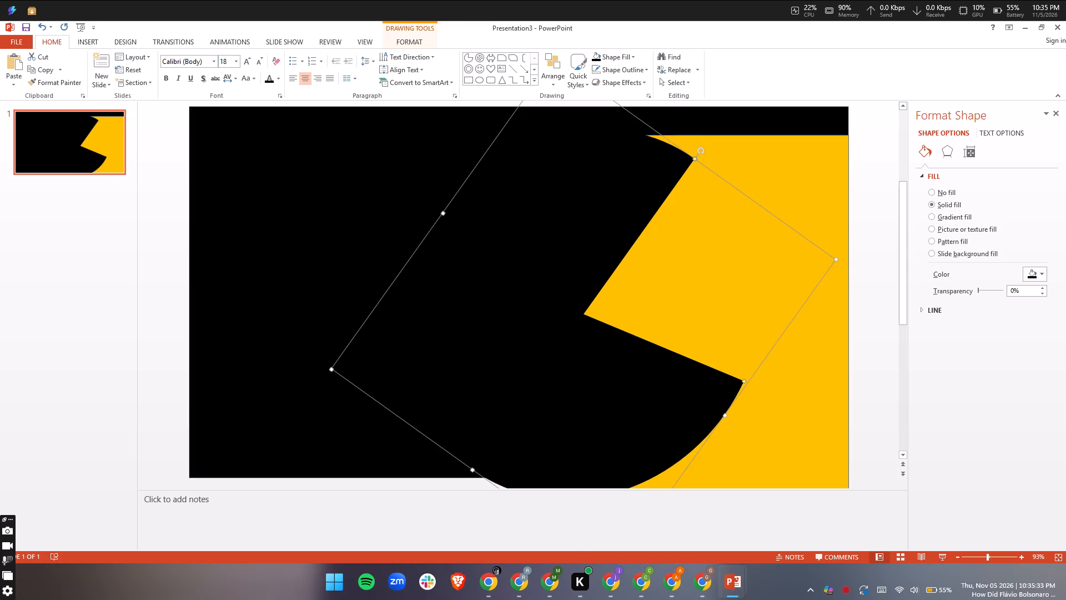
{"action": "left_click", "coordinate": [597, 196]}
{"action": "left_click", "coordinate": [722, 274]}
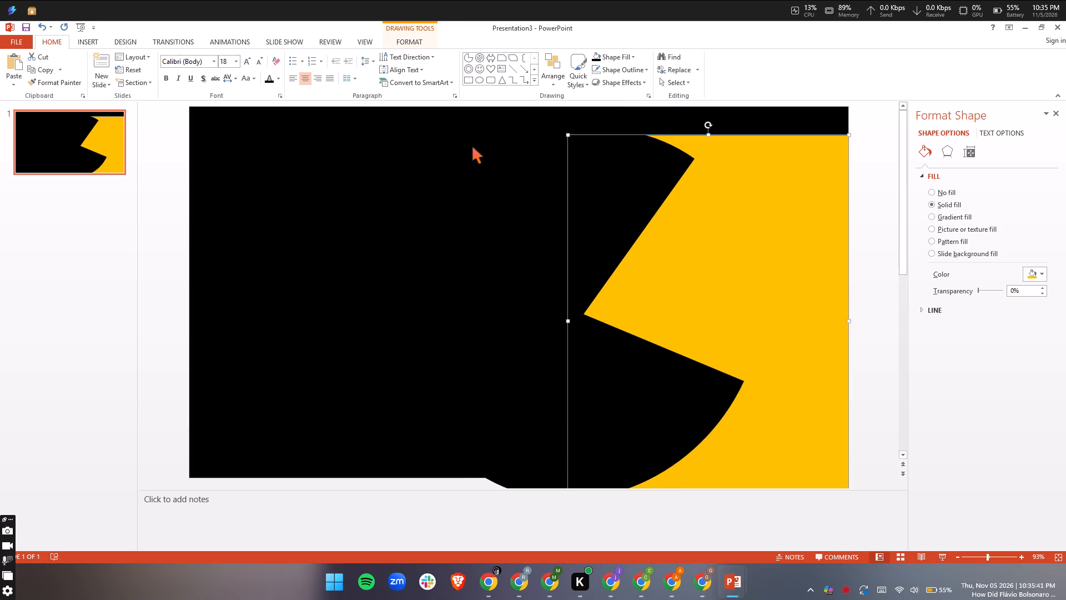
Duplicate slide 1 of the pie-and-rectangle drawing.
{"action": "left_click", "coordinate": [40, 159]}
{"action": "right_click", "coordinate": [39, 157]}
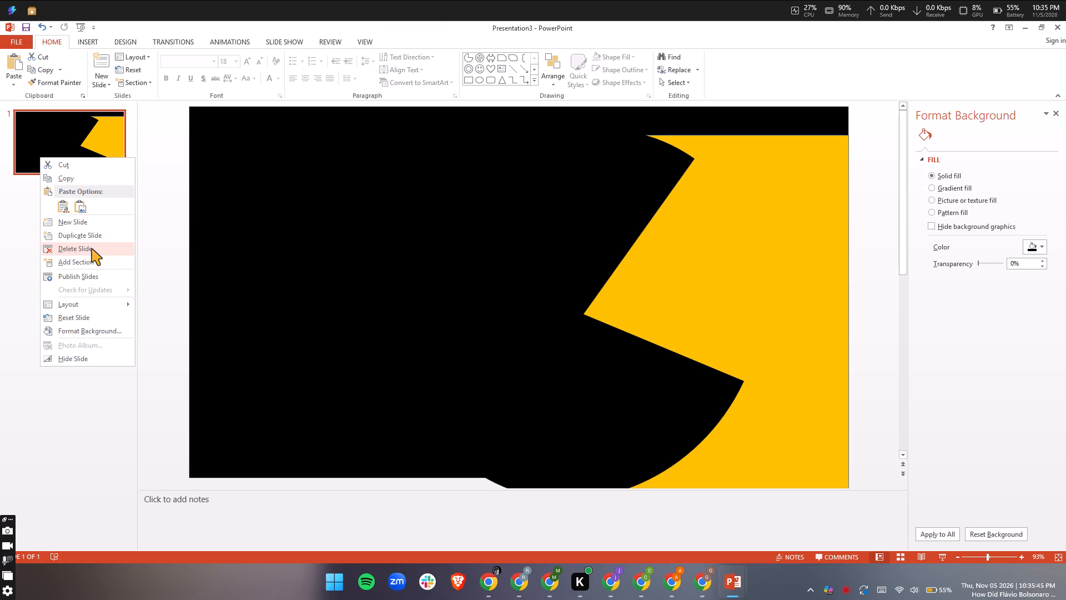
{"action": "left_click", "coordinate": [87, 234]}
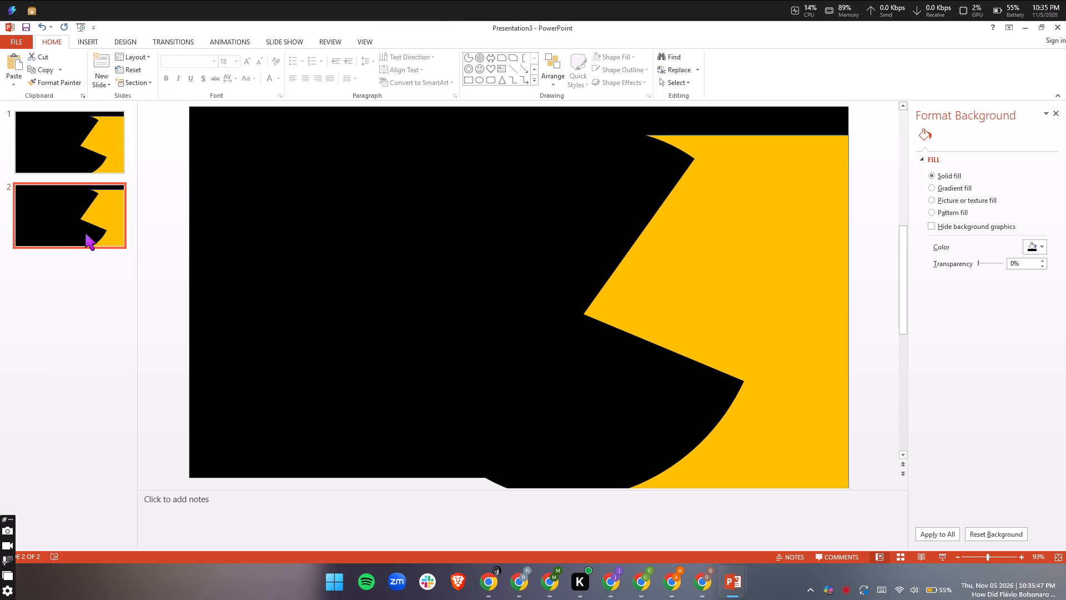
On the duplicated slide, rotate the black pie until its wedge opens to the left, and shift the pie slightly left.
{"action": "left_click", "coordinate": [548, 297]}
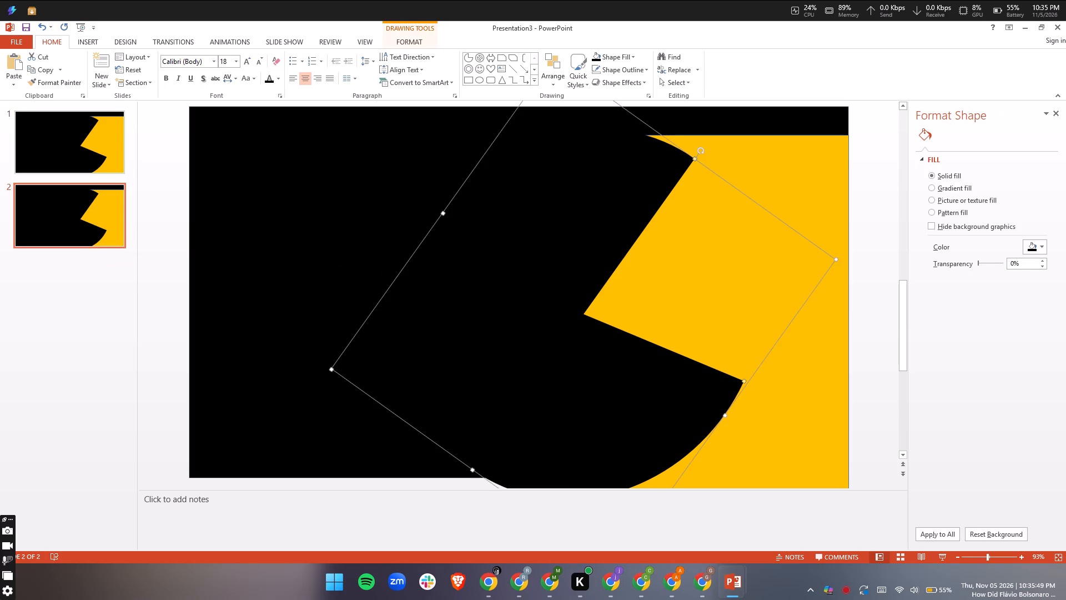
{"action": "left_click_drag", "start_coordinate": [701, 150], "coordinate": [701, 149]}
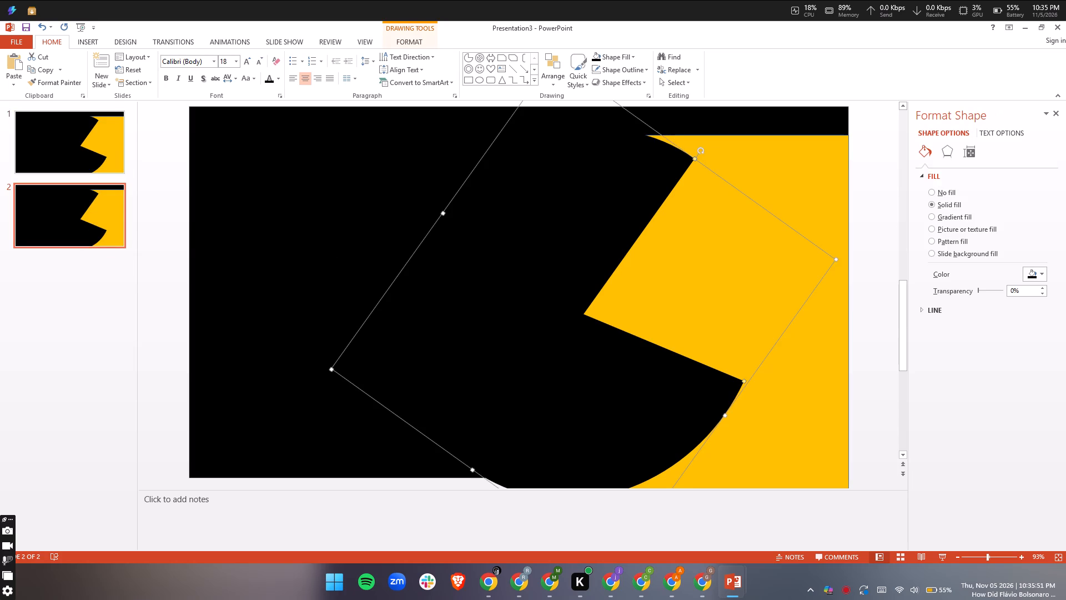
{"action": "left_click_drag", "start_coordinate": [701, 149], "coordinate": [366, 321]}
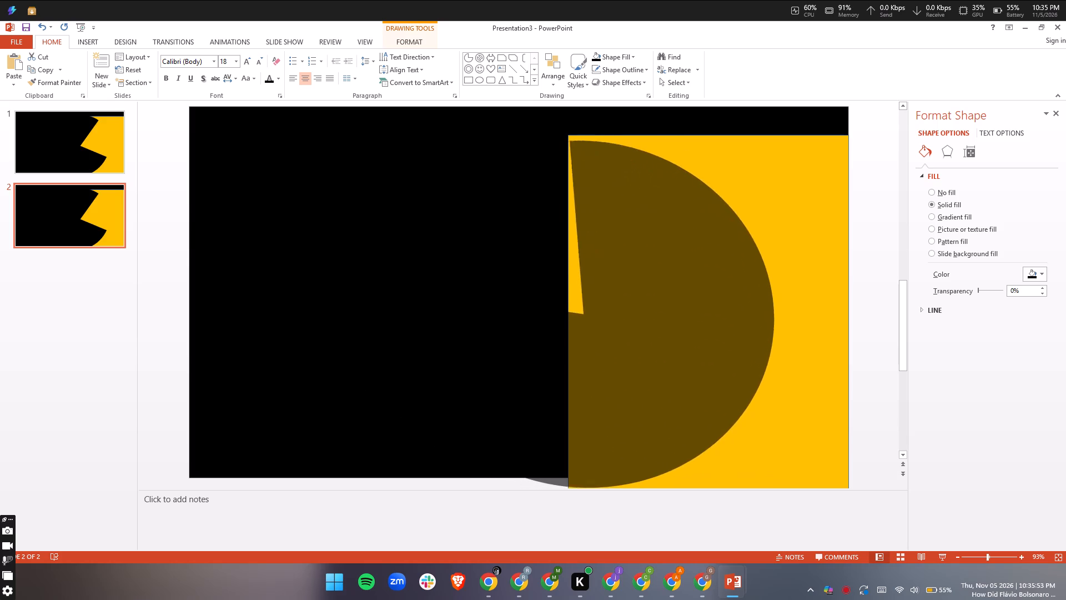
{"action": "left_click_drag", "start_coordinate": [366, 321], "coordinate": [475, 401]}
{"action": "left_click_drag", "start_coordinate": [652, 303], "coordinate": [628, 303]}
Move the orange rectangle under the pie's wedge, flush with the slide's top, and widen it to the slide's left edge.
{"action": "left_click_drag", "start_coordinate": [825, 423], "coordinate": [535, 407]}
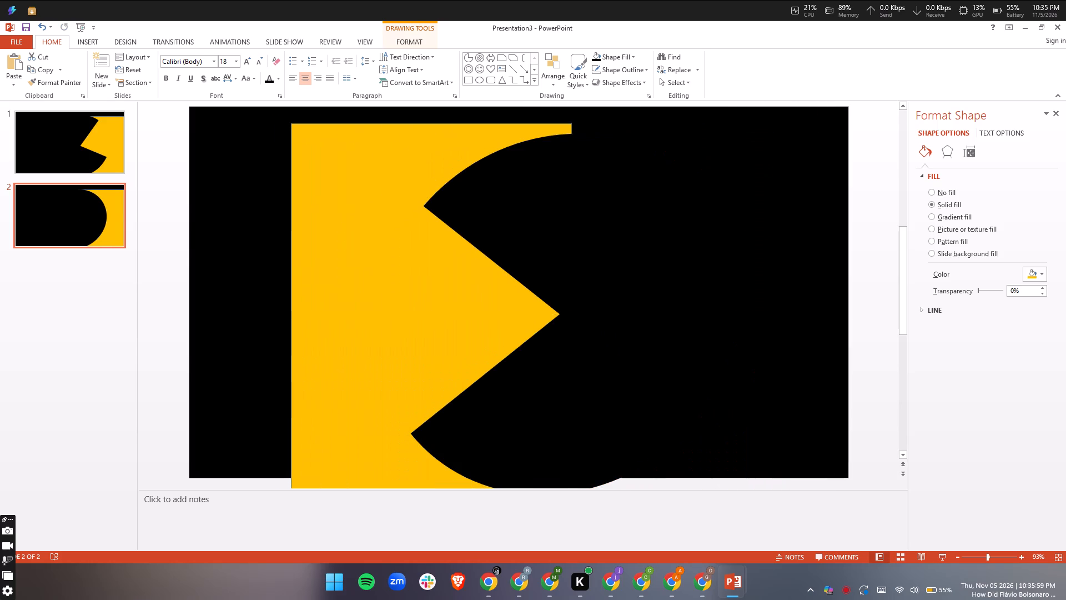
{"action": "left_click_drag", "start_coordinate": [535, 407], "coordinate": [449, 395]}
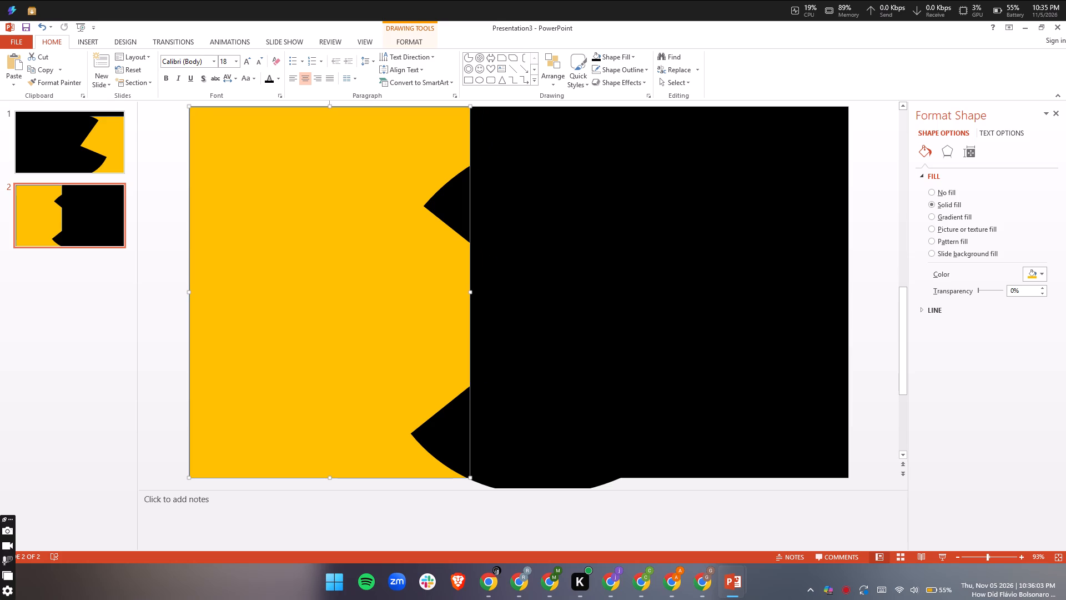
{"action": "left_click_drag", "start_coordinate": [402, 319], "coordinate": [479, 320]}
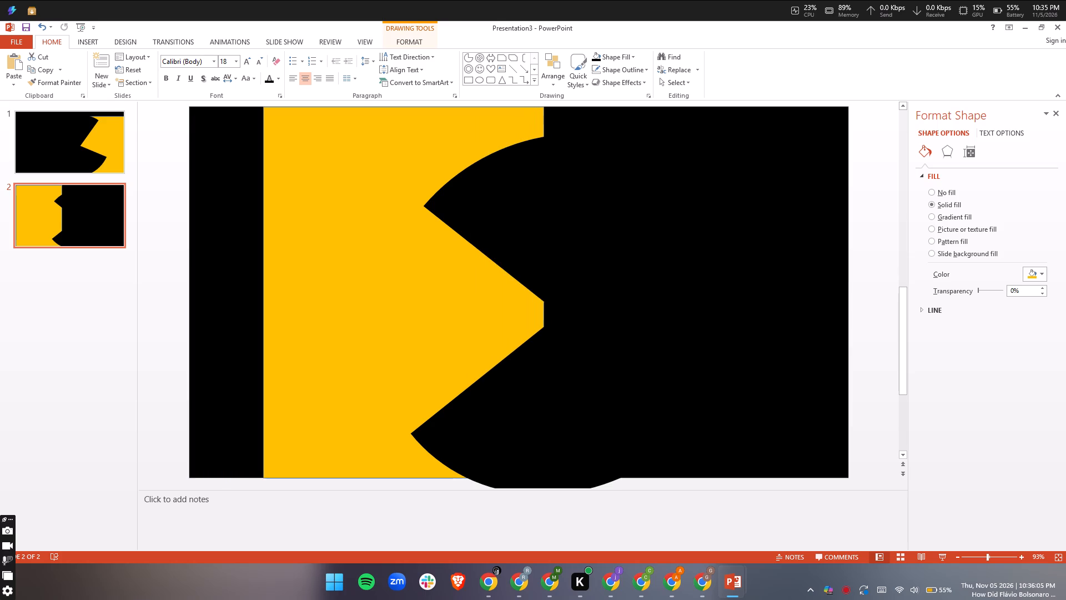
{"action": "left_click_drag", "start_coordinate": [479, 320], "coordinate": [498, 321]}
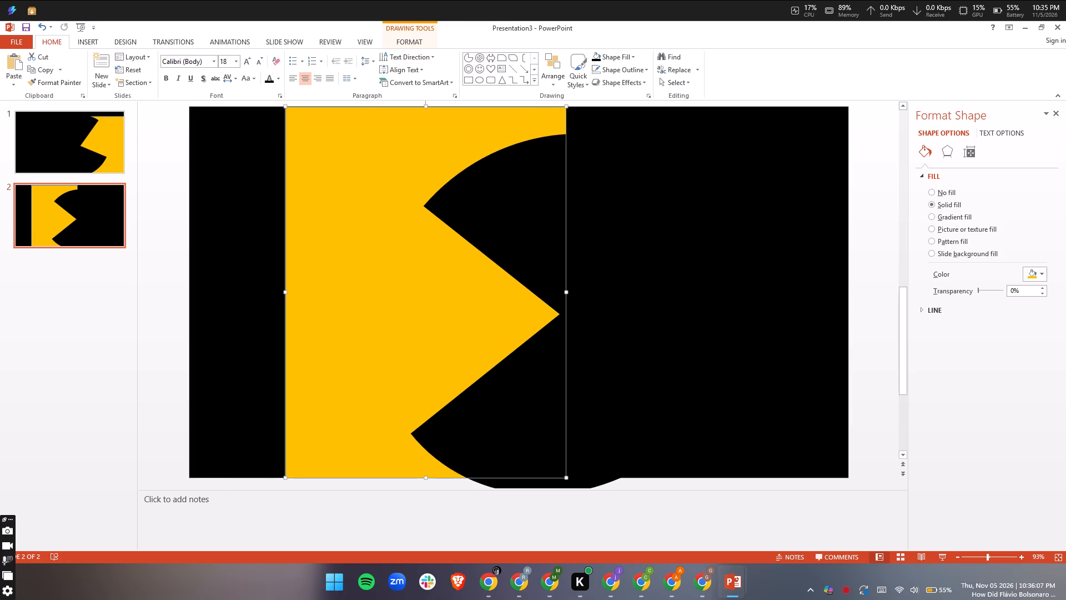
{"action": "left_click_drag", "start_coordinate": [283, 292], "coordinate": [193, 293]}
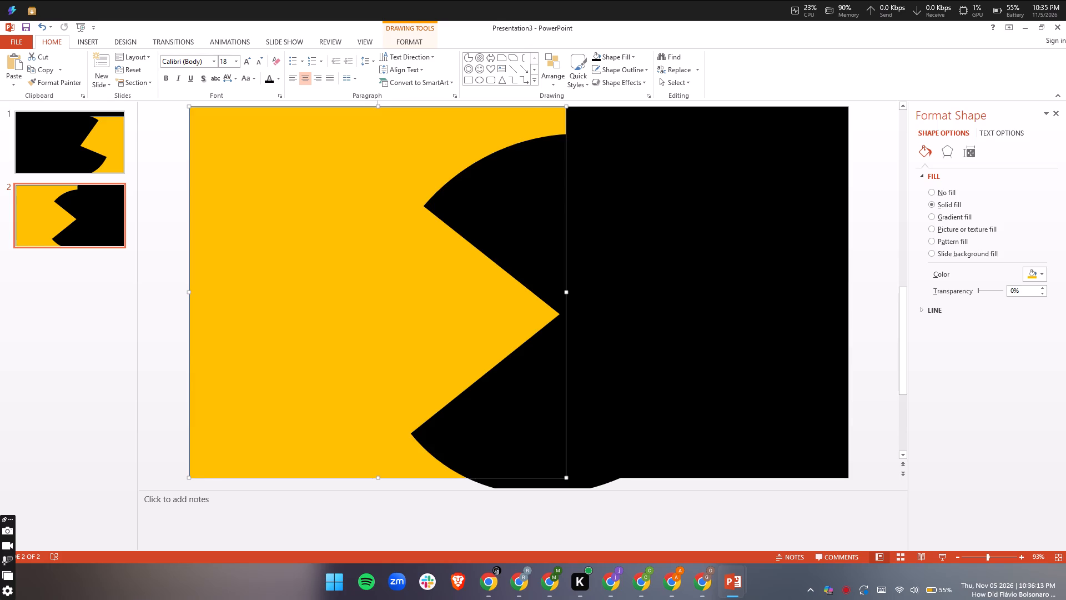
Move the black pie up and slightly left, and stretch its upper-left side until its arc extends past the slide's top edge.
{"action": "left_click", "coordinate": [536, 164]}
{"action": "left_click_drag", "start_coordinate": [551, 136], "coordinate": [550, 135]}
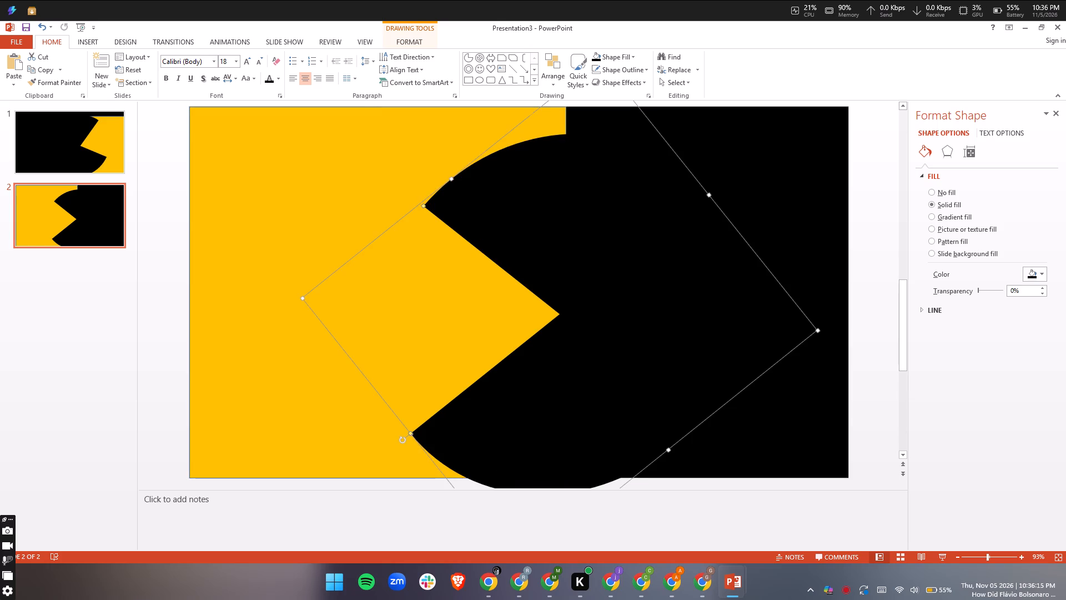
{"action": "left_click_drag", "start_coordinate": [550, 135], "coordinate": [543, 108]}
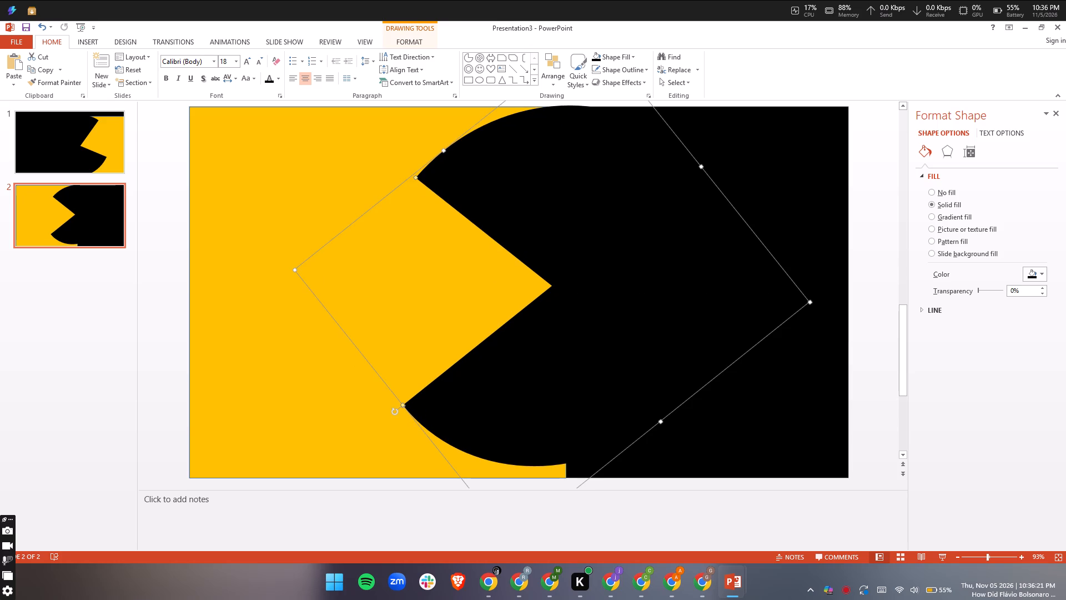
{"action": "left_click_drag", "start_coordinate": [441, 152], "coordinate": [433, 132]}
{"action": "left_click", "coordinate": [430, 124]}
{"action": "left_click", "coordinate": [420, 106]}
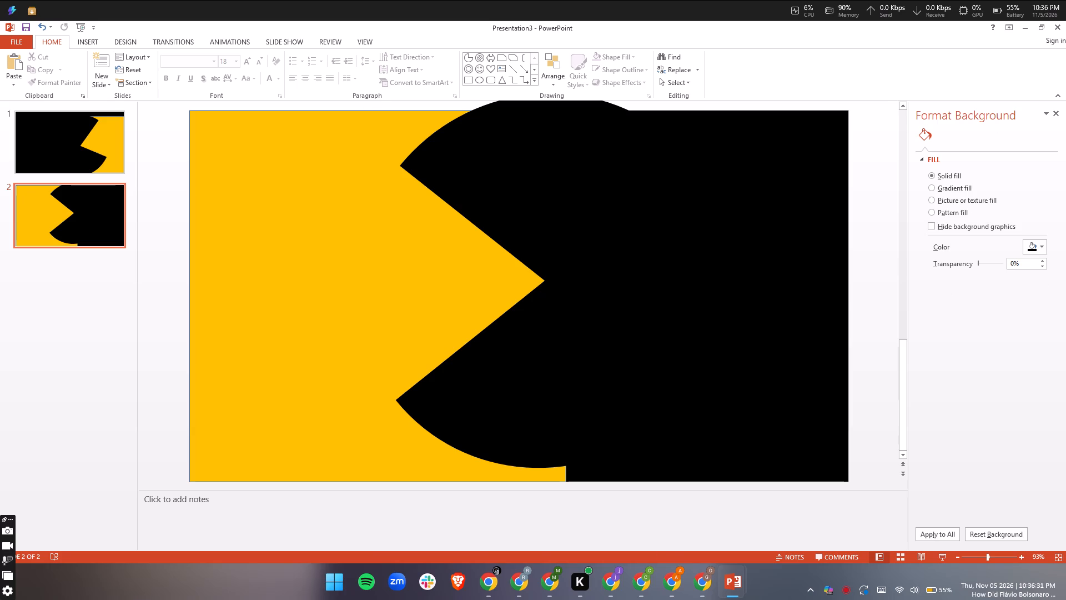
Switch to Chrome and search Google in a new tab for "my ppt has no morph transition".
{"action": "left_click", "coordinate": [674, 596]}
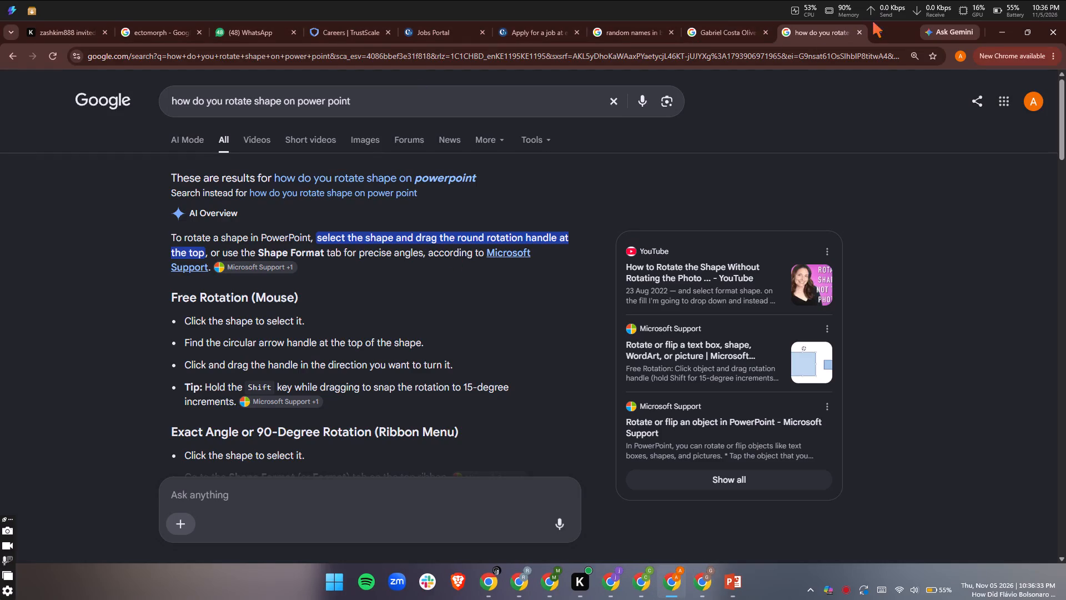
{"action": "left_click", "coordinate": [873, 26]}
{"action": "left_click", "coordinate": [429, 223]}
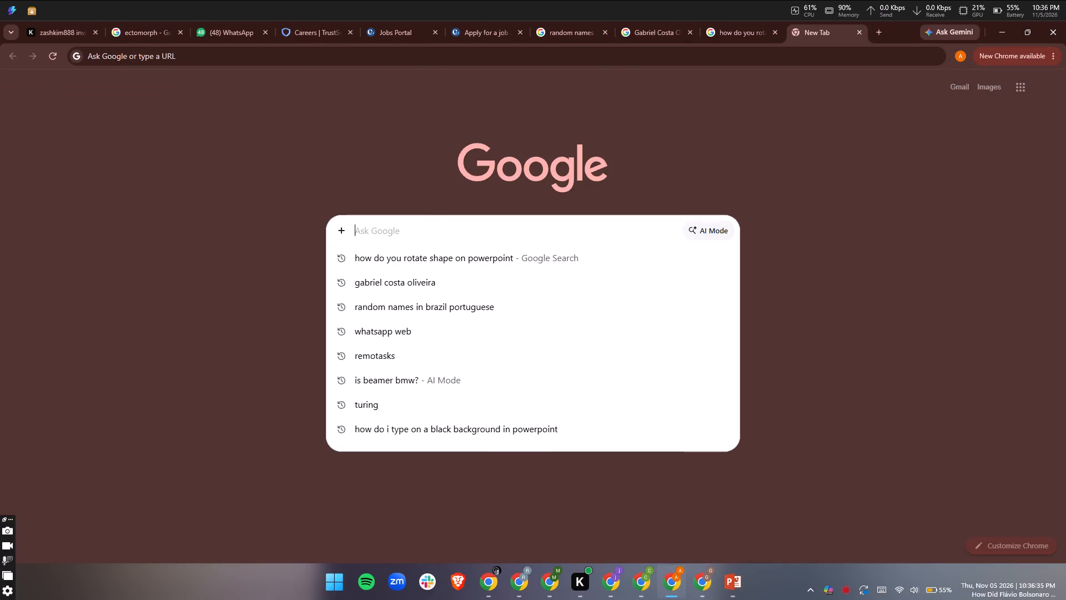
{"action": "type", "text": "my"}
{"action": "key", "text": "space"}
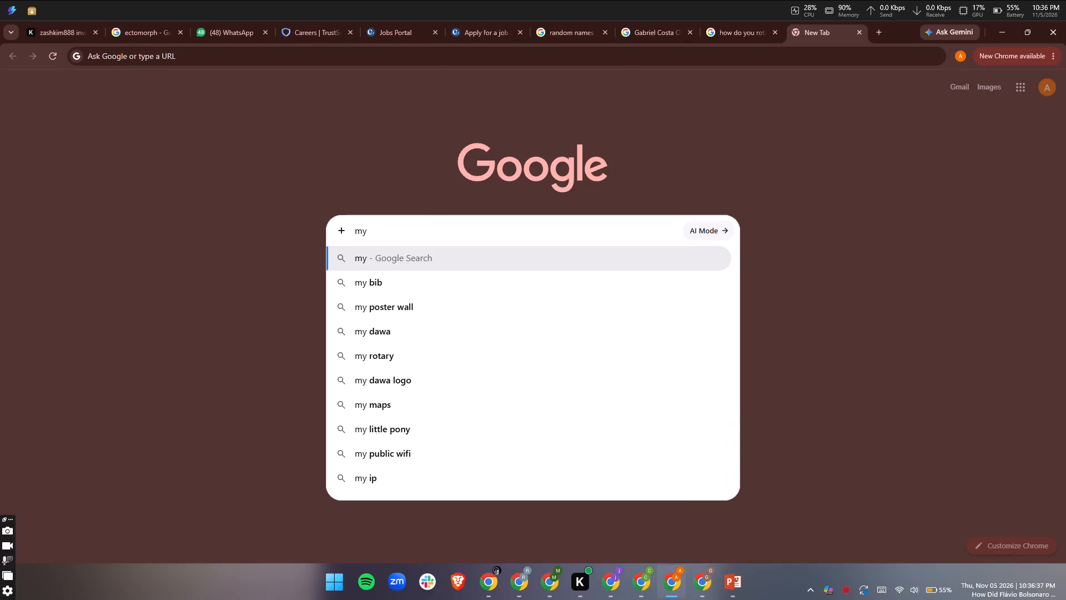
{"action": "type", "text": "ppt hasn"}
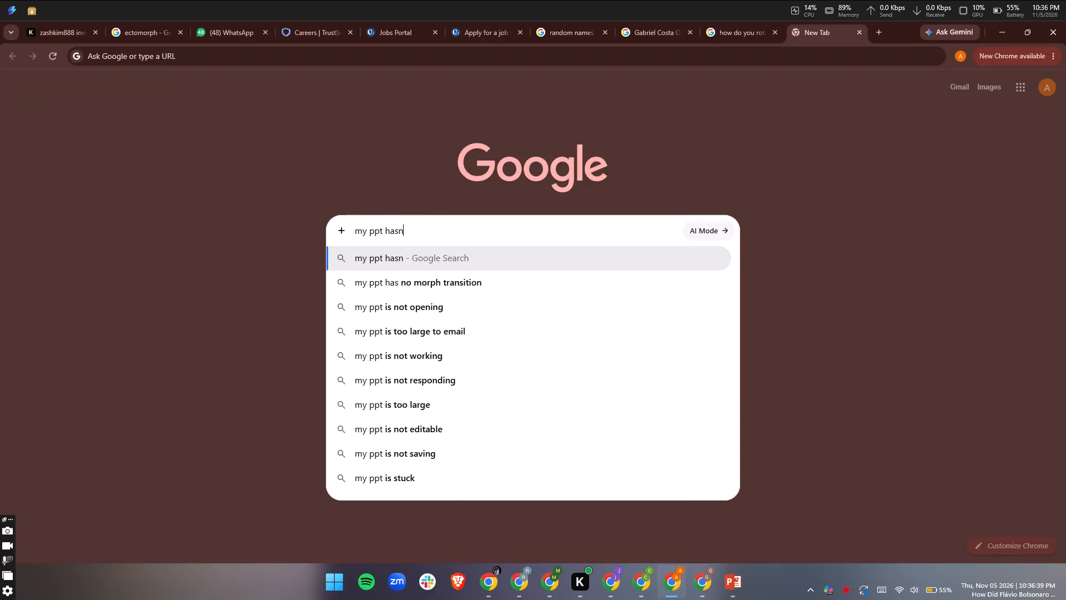
{"action": "key", "text": "BackSpace"}
{"action": "key", "text": "space"}
{"action": "type", "text": "n"}
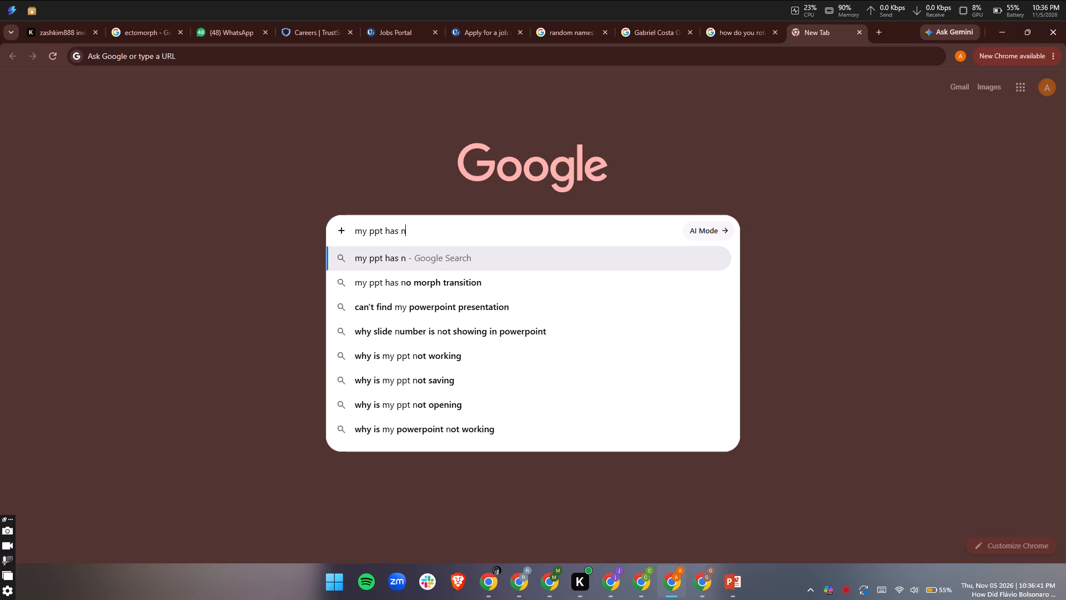
{"action": "left_click", "coordinate": [366, 284]}
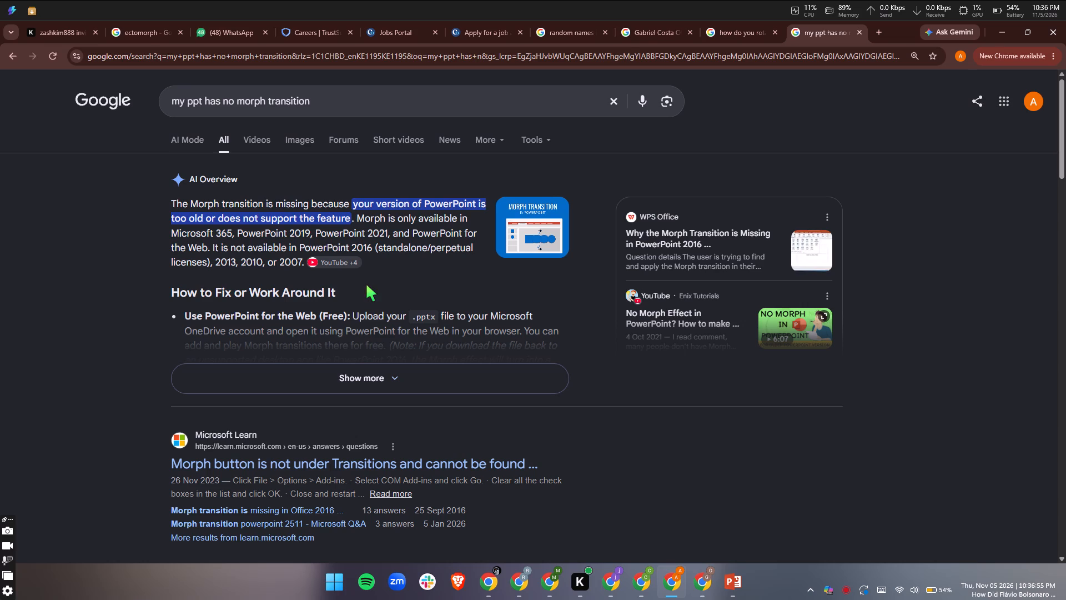
Expand and read the AI overview about the missing Morph transition, and ask the follow-up question "how do i update?".
{"action": "left_click", "coordinate": [381, 376]}
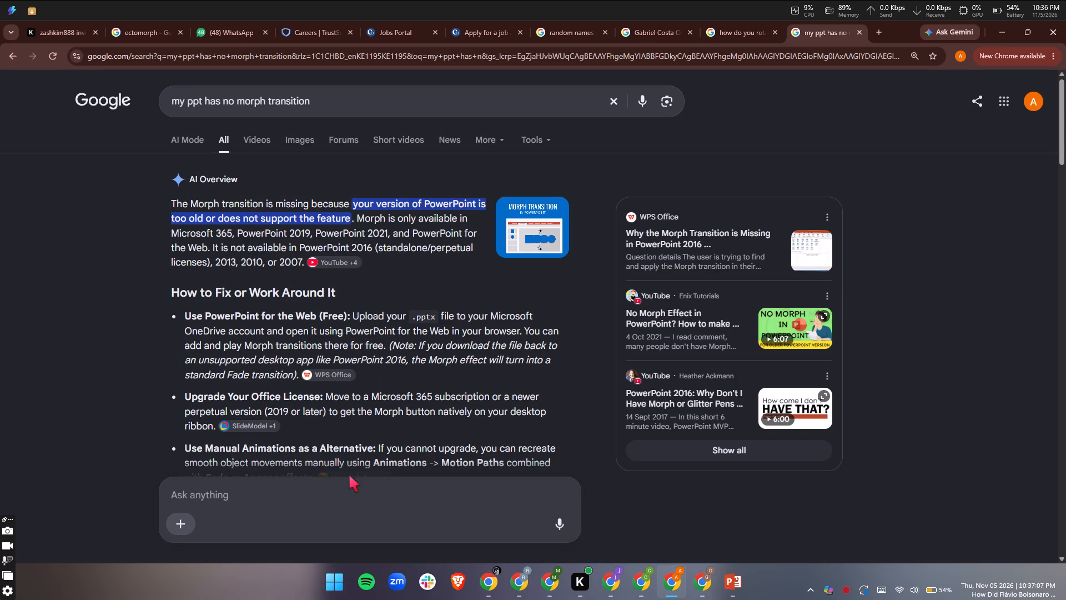
{"action": "scroll", "coordinate": [340, 409], "scroll_direction": "down", "scroll_amount": 5}
{"action": "left_click", "coordinate": [270, 357]}
{"action": "type", "text": "how do i upf"}
{"action": "key", "text": "BackSpace"}
{"action": "type", "text": "date"}
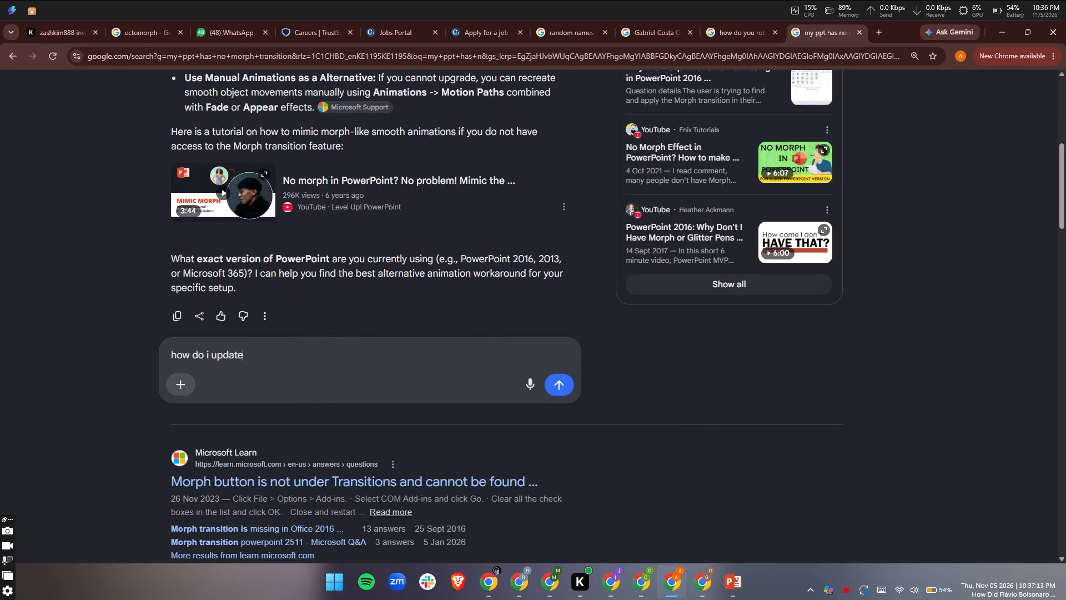
{"action": "key", "text": "shift+question"}
{"action": "key", "text": "Return"}
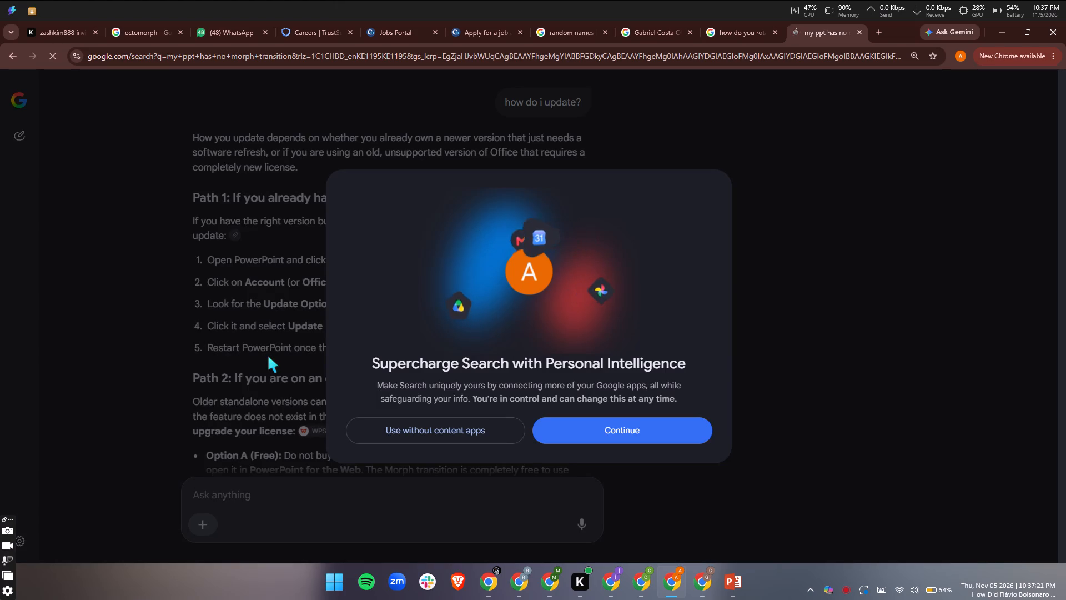
Go through the Personal Intelligence prompt and decline connecting Google apps to Search services.
{"action": "left_click", "coordinate": [595, 433]}
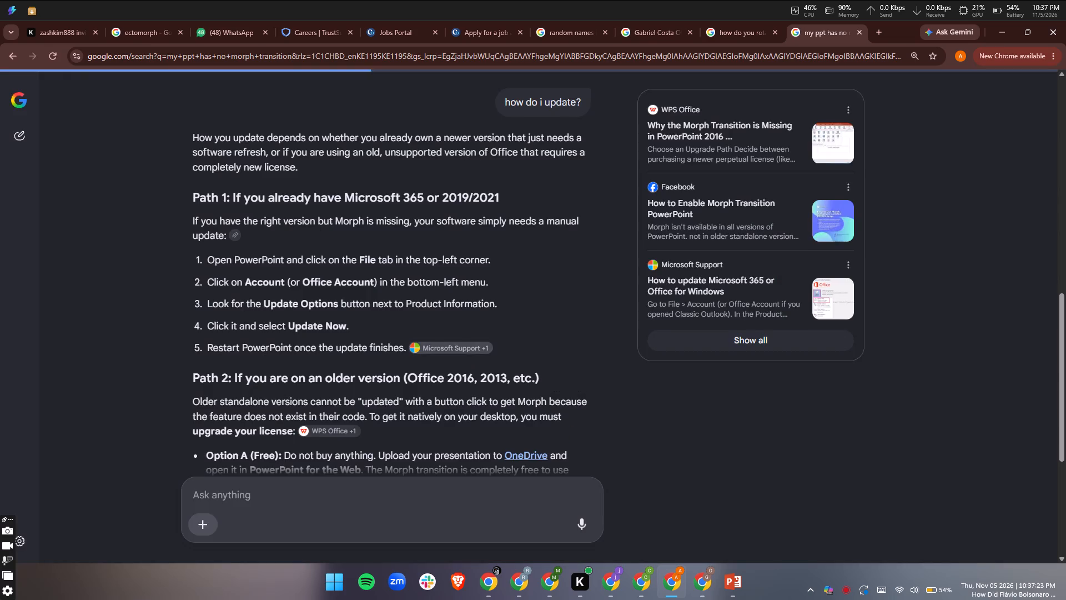
{"action": "scroll", "coordinate": [539, 437], "scroll_direction": "down", "scroll_amount": 4}
{"action": "scroll", "coordinate": [525, 484], "scroll_direction": "down", "scroll_amount": 2}
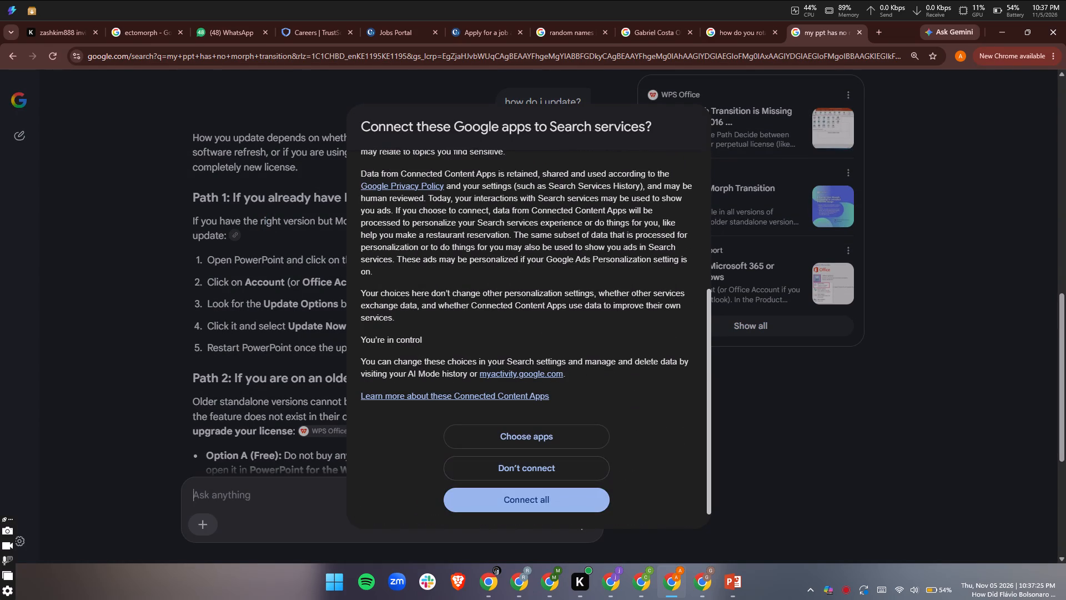
{"action": "left_click", "coordinate": [525, 460]}
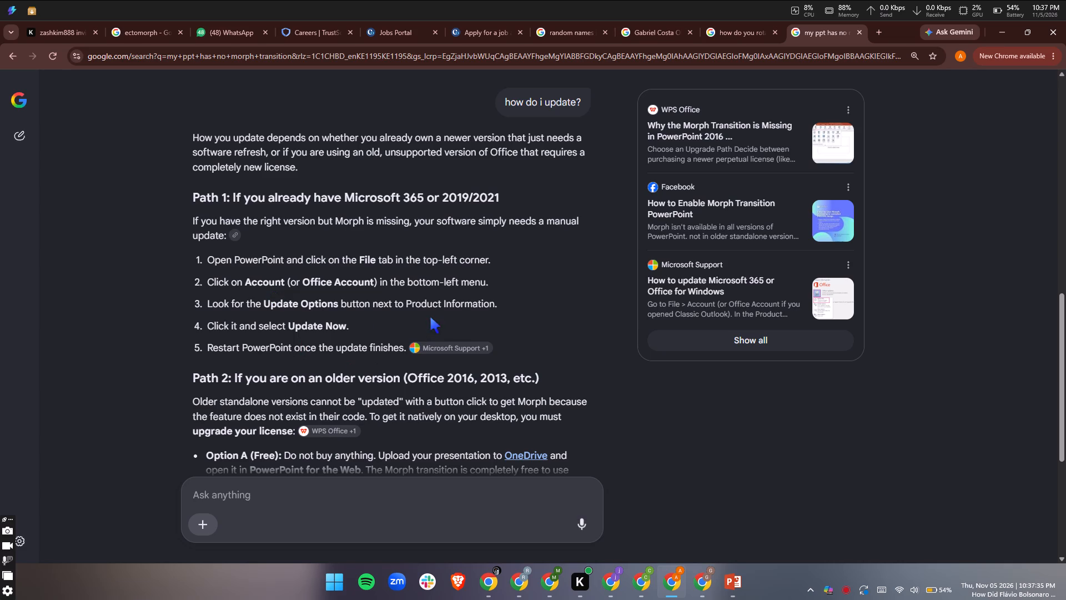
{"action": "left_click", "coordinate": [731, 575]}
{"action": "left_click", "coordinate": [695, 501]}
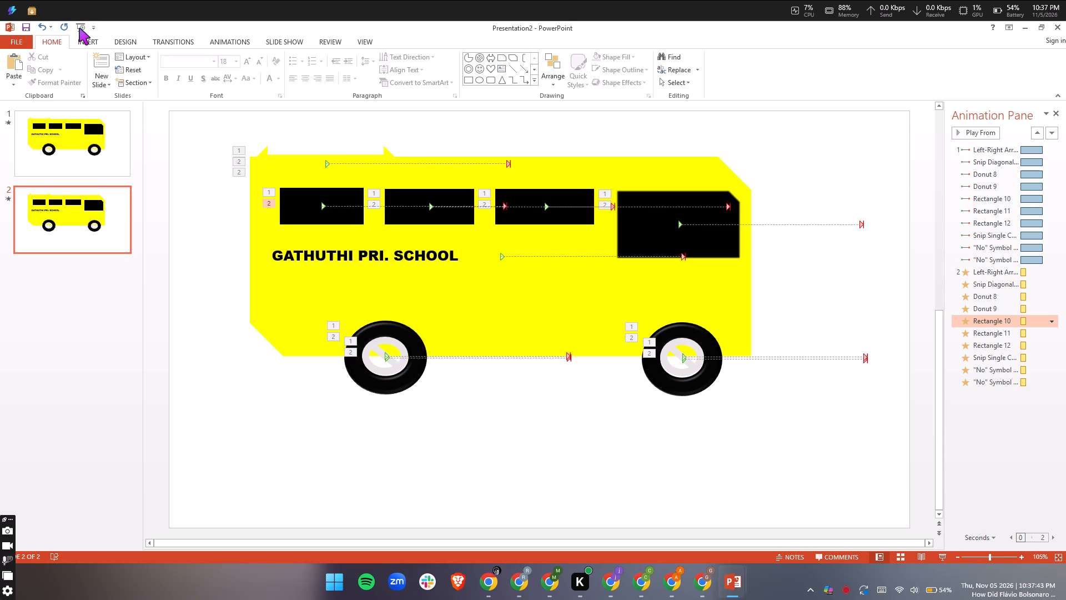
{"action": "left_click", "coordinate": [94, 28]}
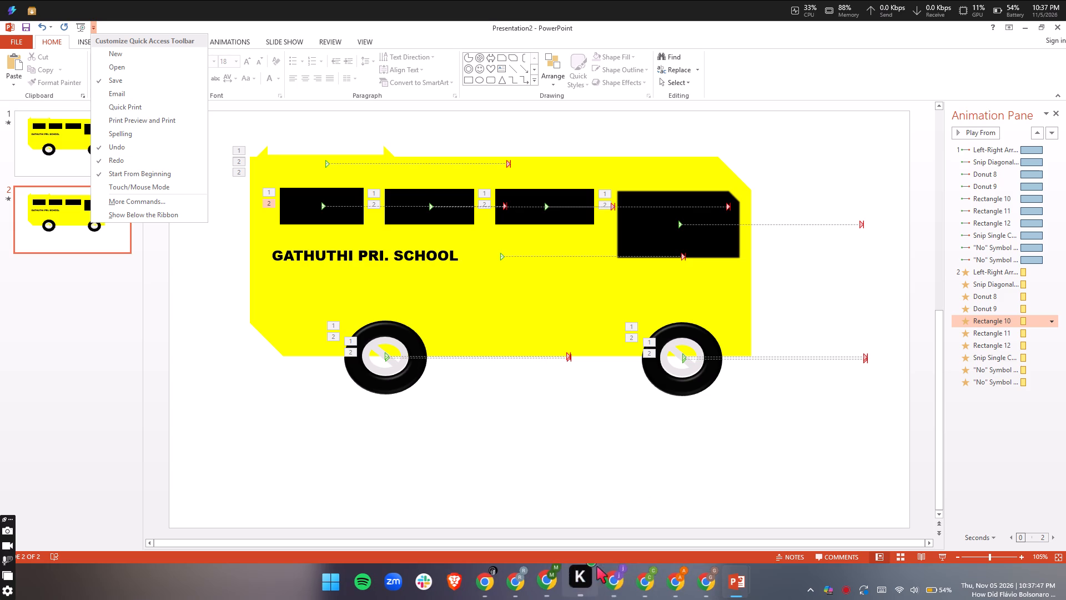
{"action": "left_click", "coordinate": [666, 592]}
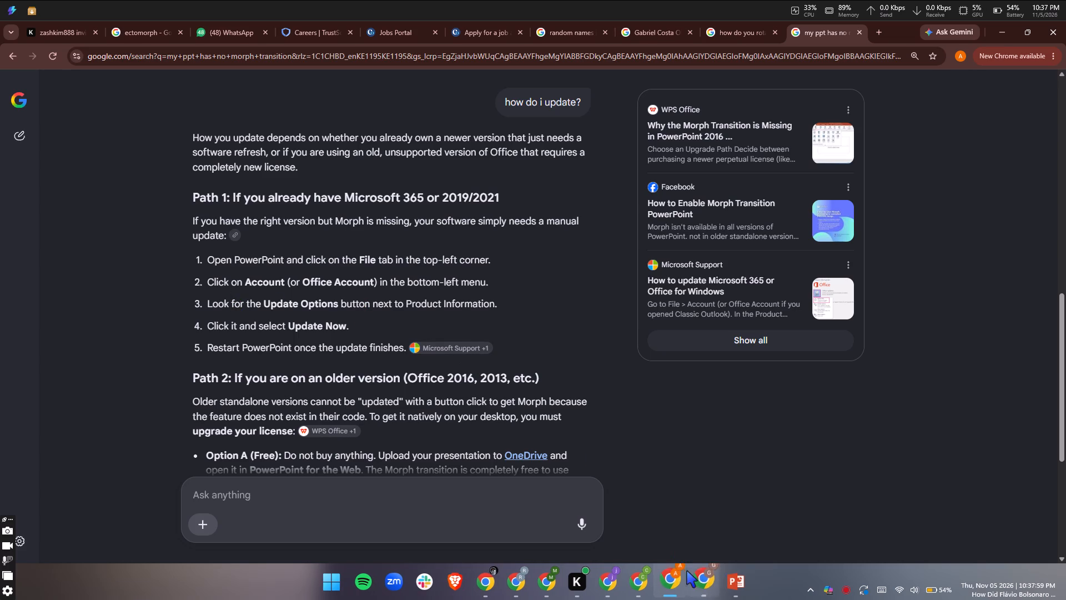
Switch to the school bus presentation in PowerPoint and open its Account page to check the Office product information.
{"action": "left_click", "coordinate": [704, 508]}
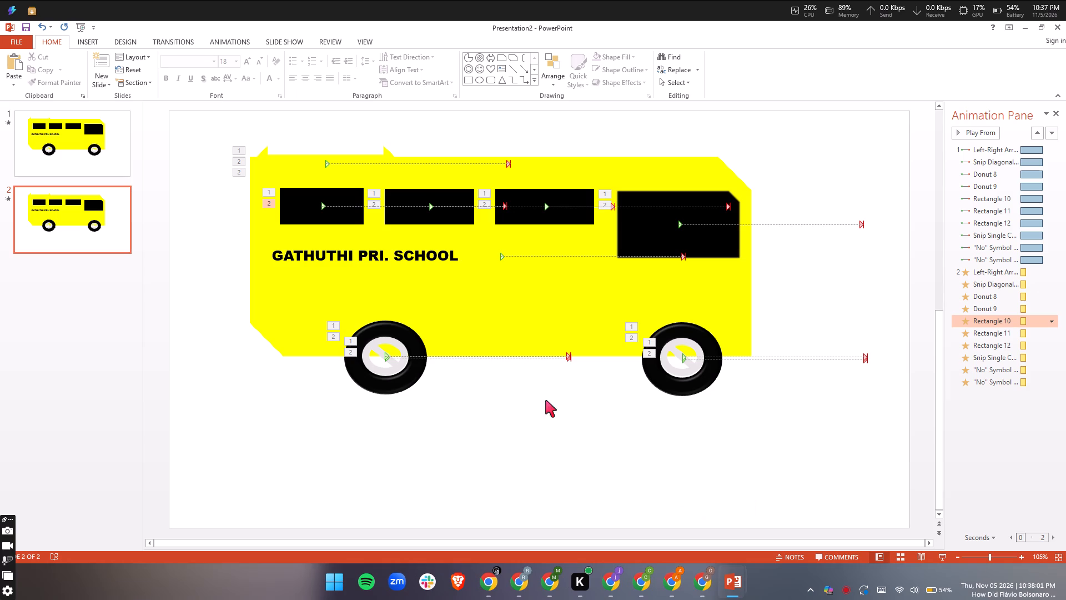
{"action": "right_click", "coordinate": [16, 42]}
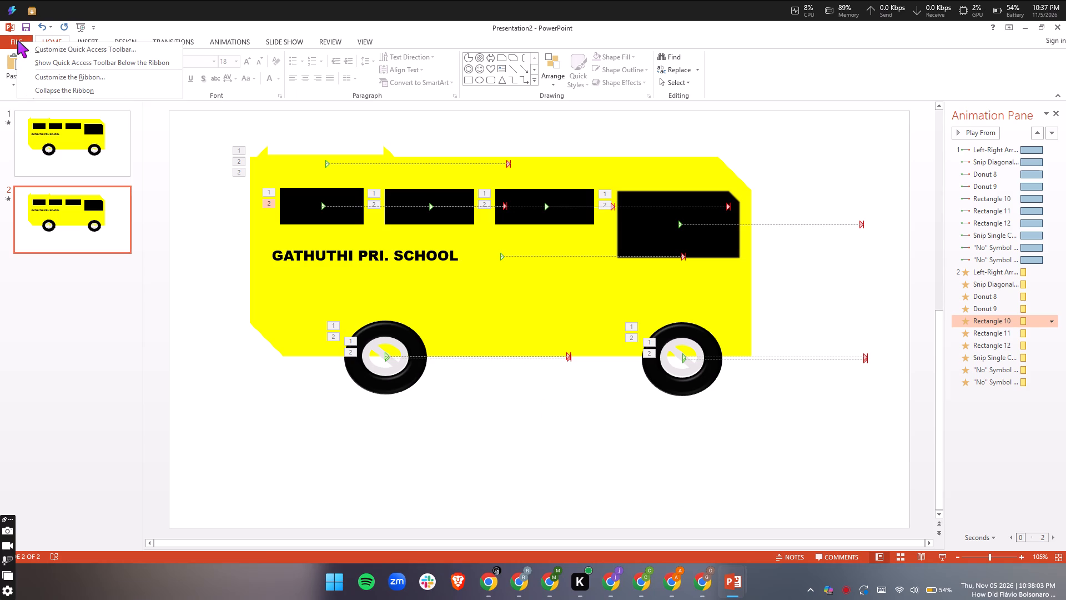
{"action": "left_click", "coordinate": [19, 41]}
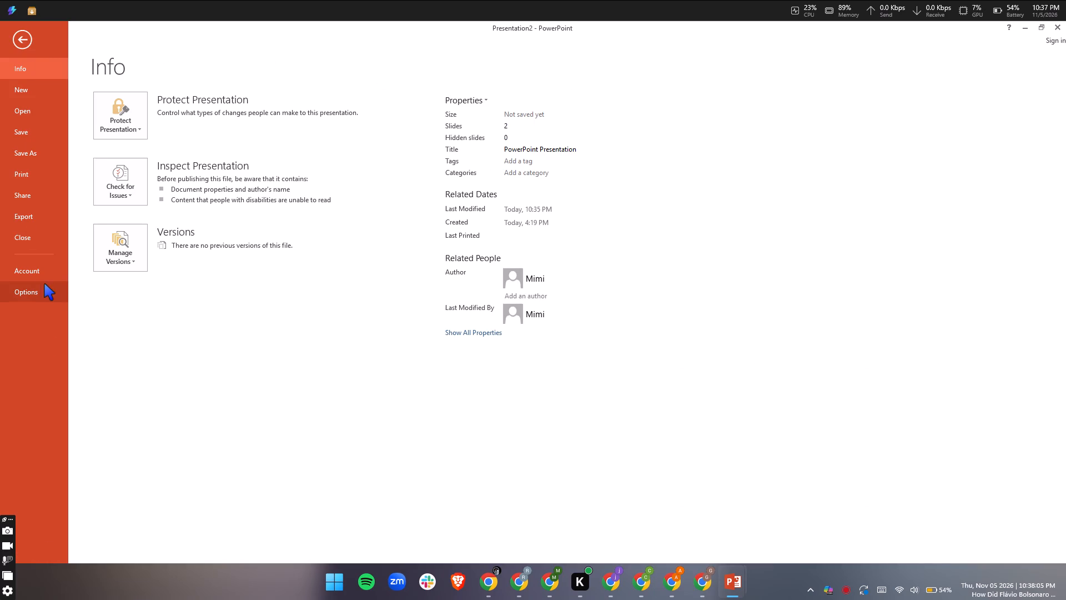
{"action": "left_click", "coordinate": [44, 267]}
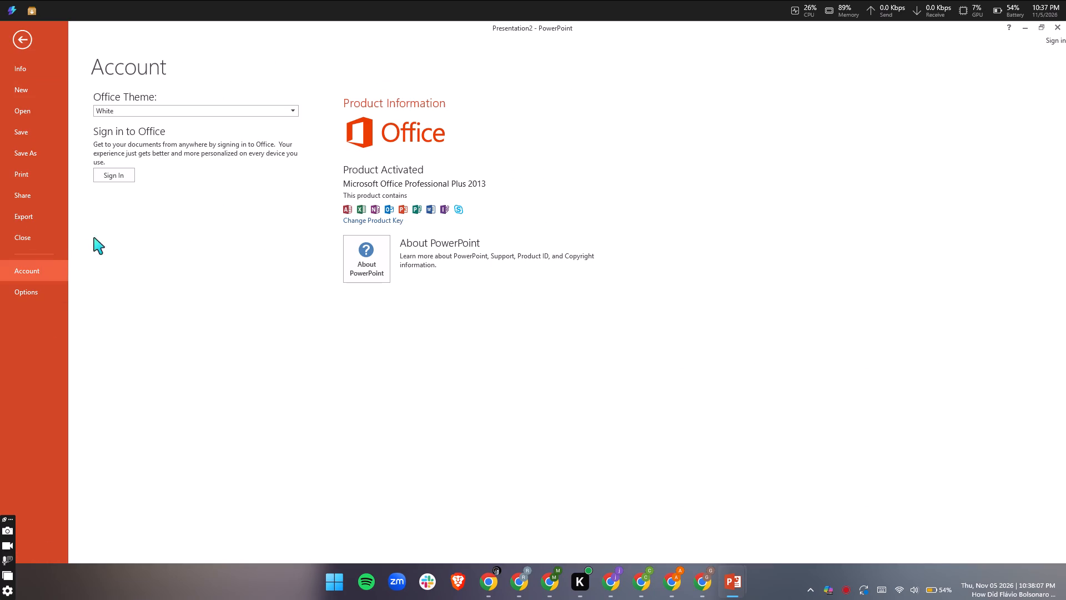